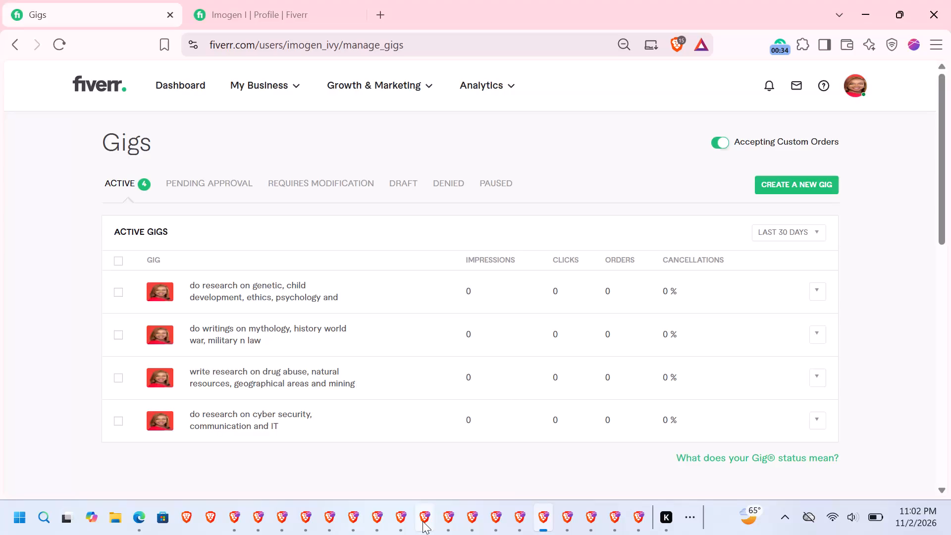
Review the active gigs in two other Fiverr seller accounts' browser windows, ending on the account with genetics, transport, sociology and communication gigs.
click(423, 521)
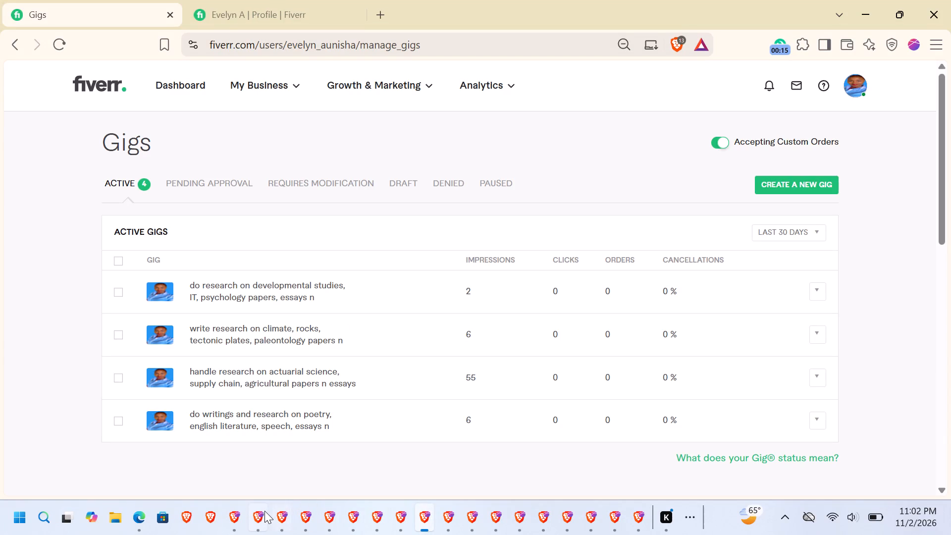
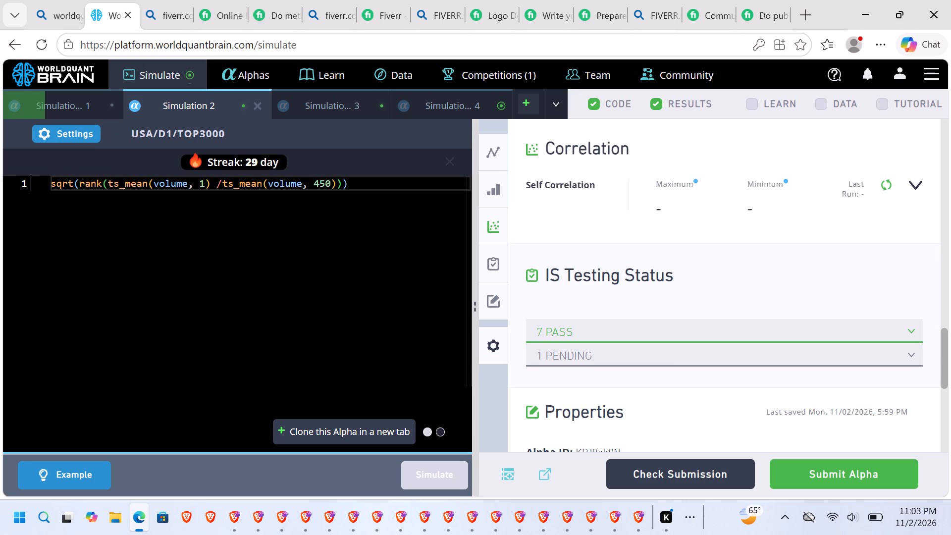
Set Simulation 2's neutralization to None and truncation to 0.08, apply the settings and rerun the simulation.
click(61, 126)
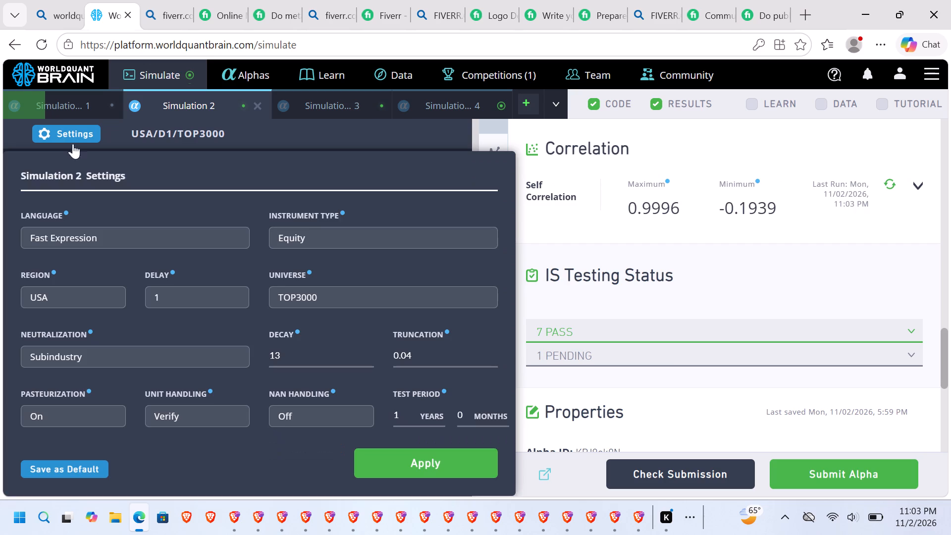
click(226, 356)
click(213, 385)
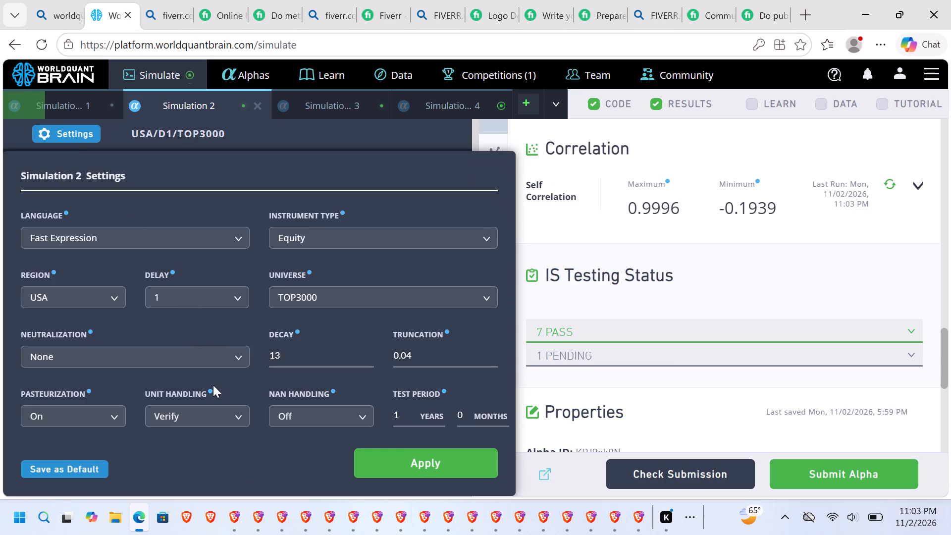
click(294, 355)
click(417, 357)
key(BackSpace)
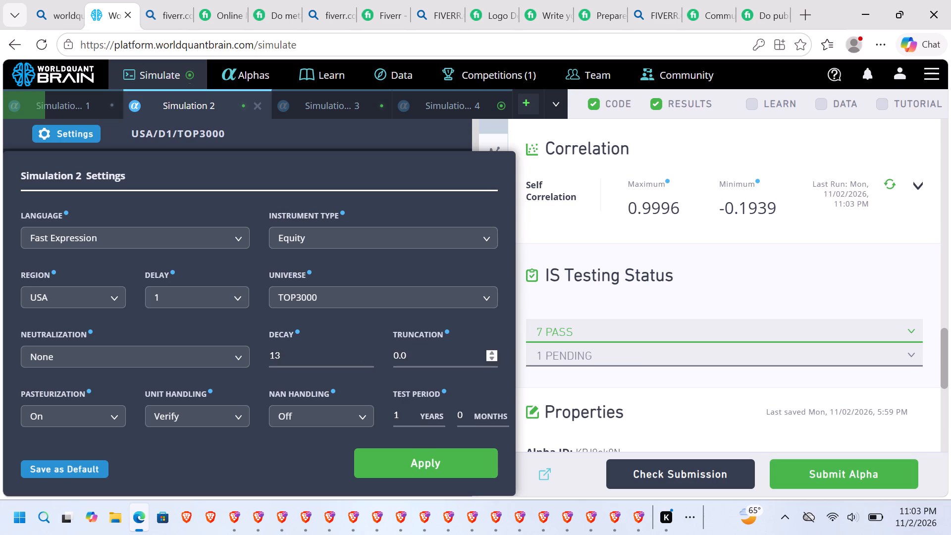
key(8)
click(429, 462)
click(434, 478)
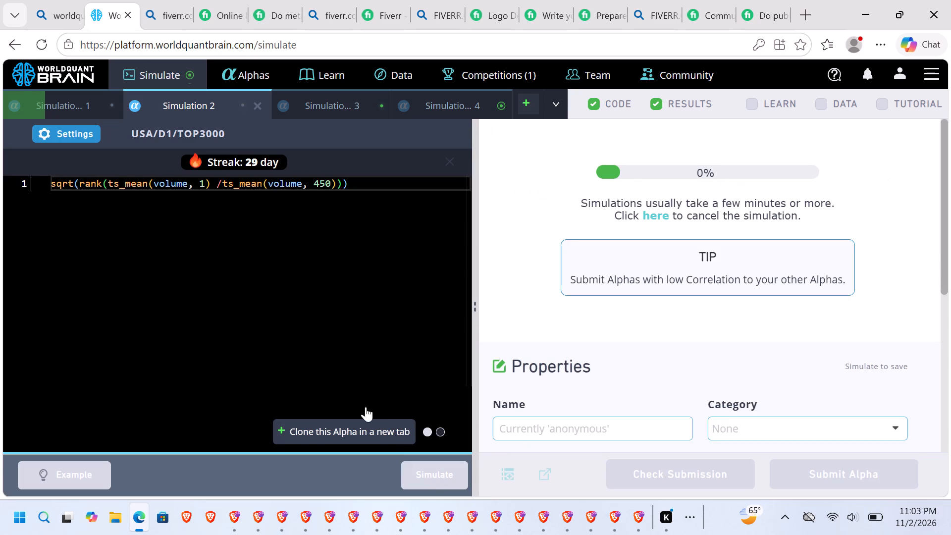
Check the failed IS tests of Simulation 3, then rerun it with the decay set to 34.
click(321, 109)
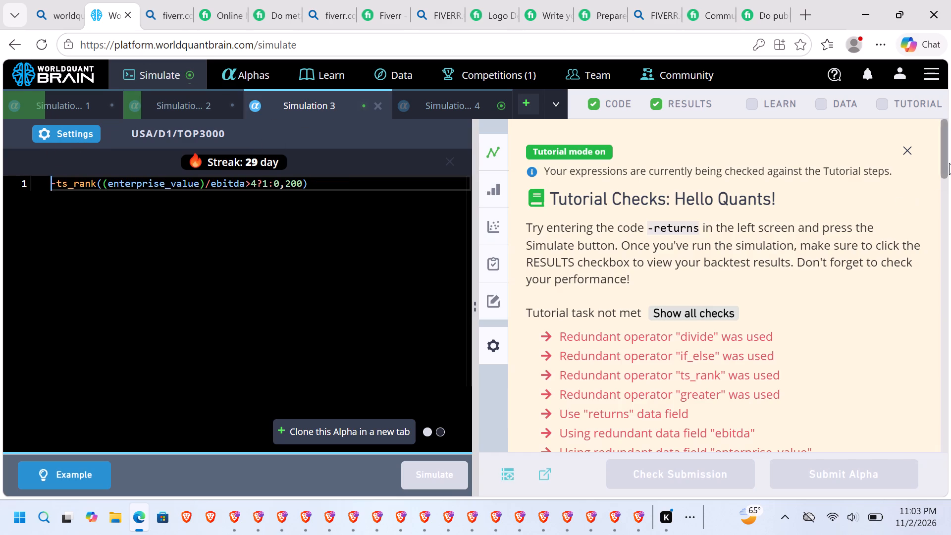
drag(947, 159, 950, 305)
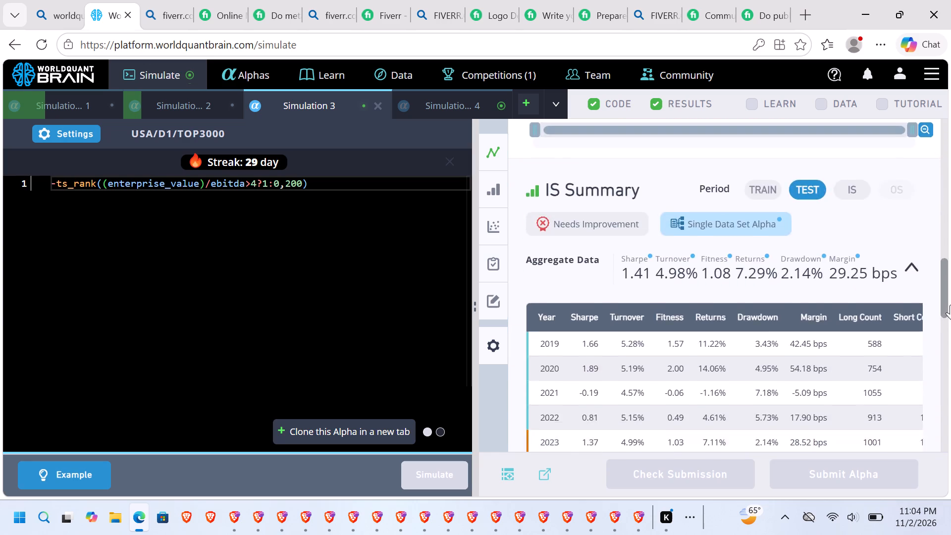
drag(950, 305, 943, 368)
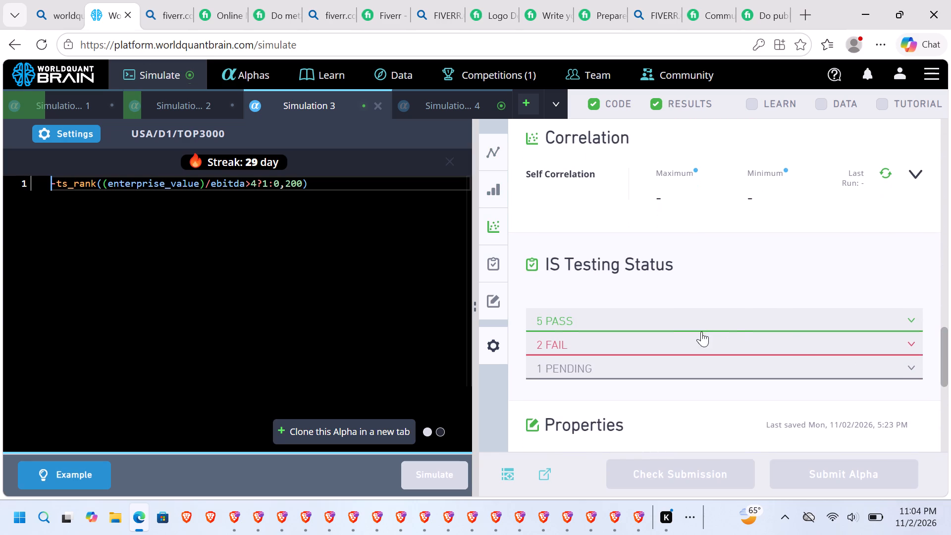
click(656, 341)
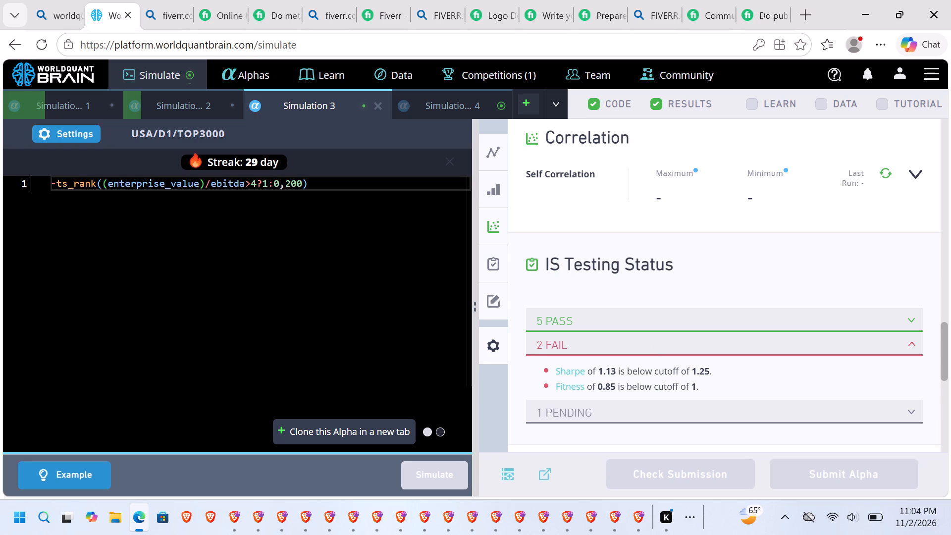
click(78, 139)
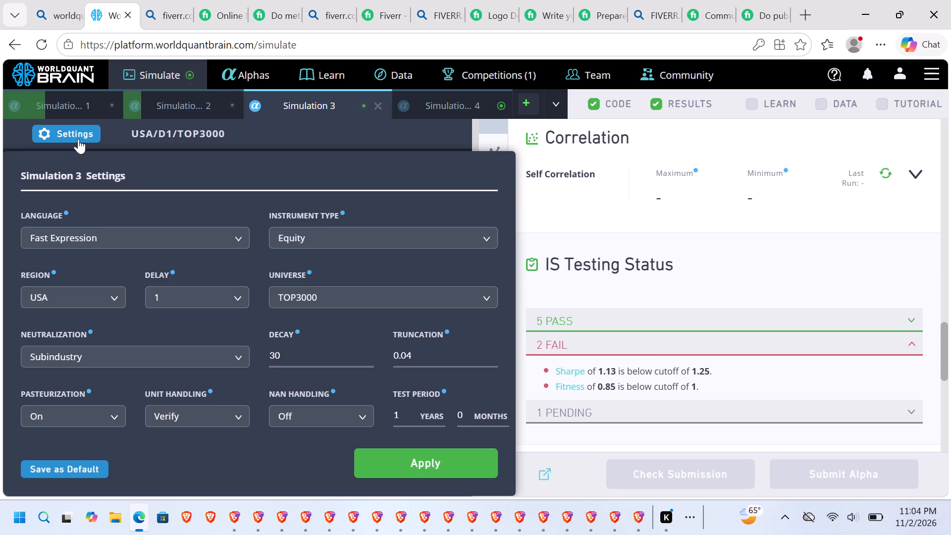
click(298, 343)
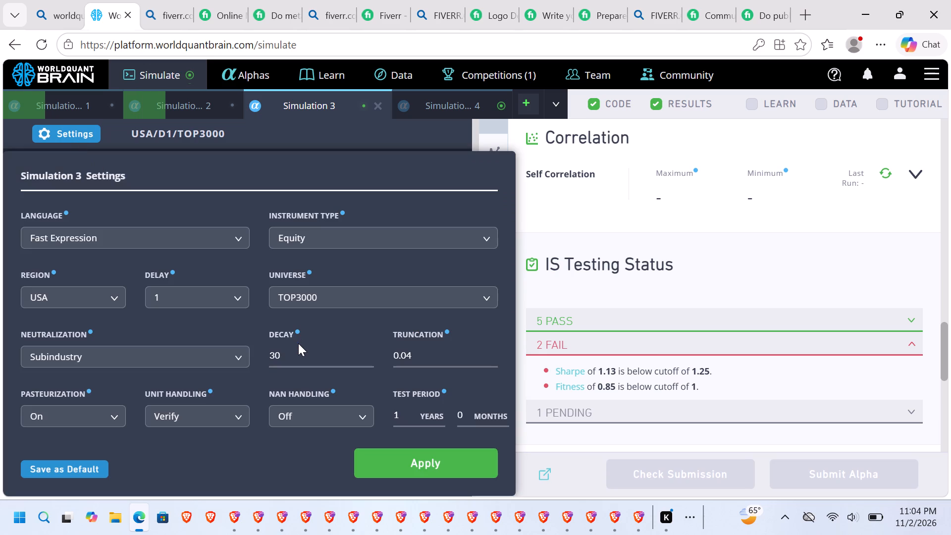
click(297, 347)
key(BackSpace)
key(4)
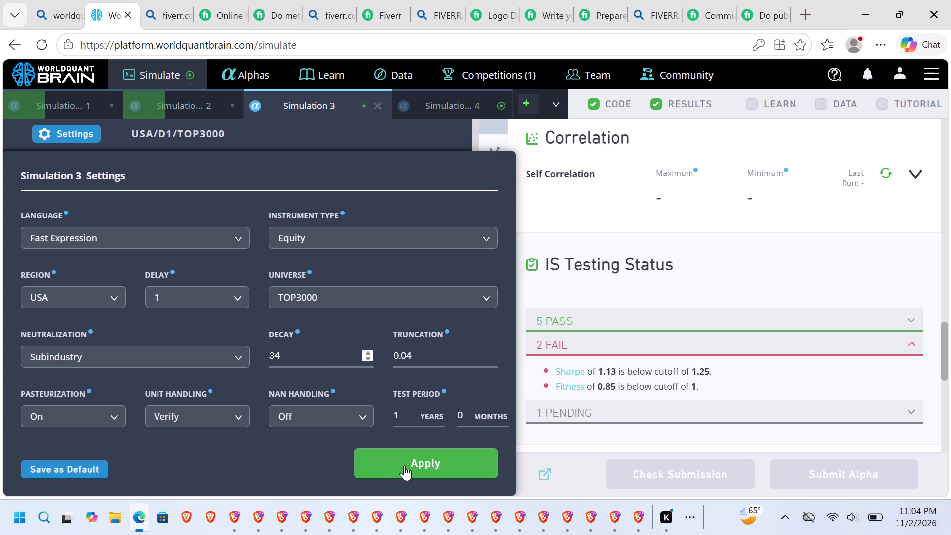
click(405, 465)
click(430, 473)
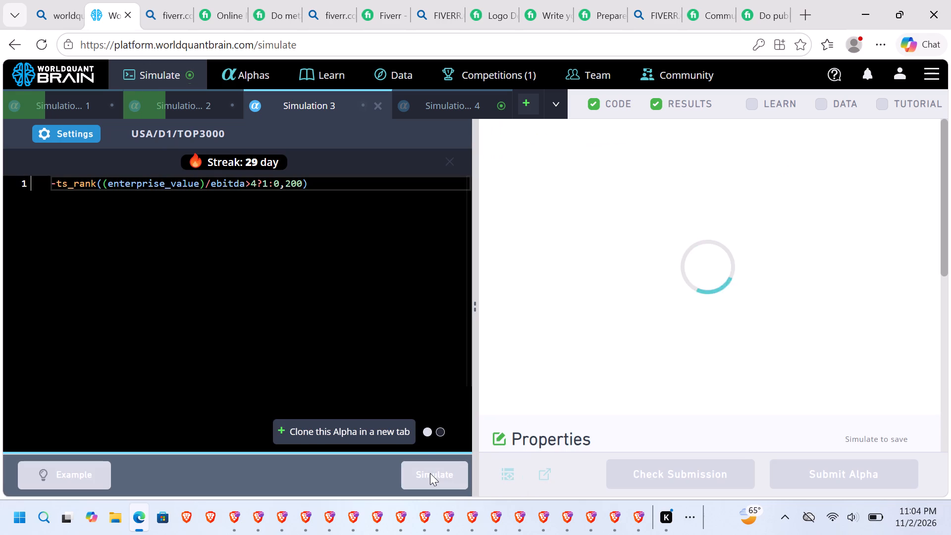
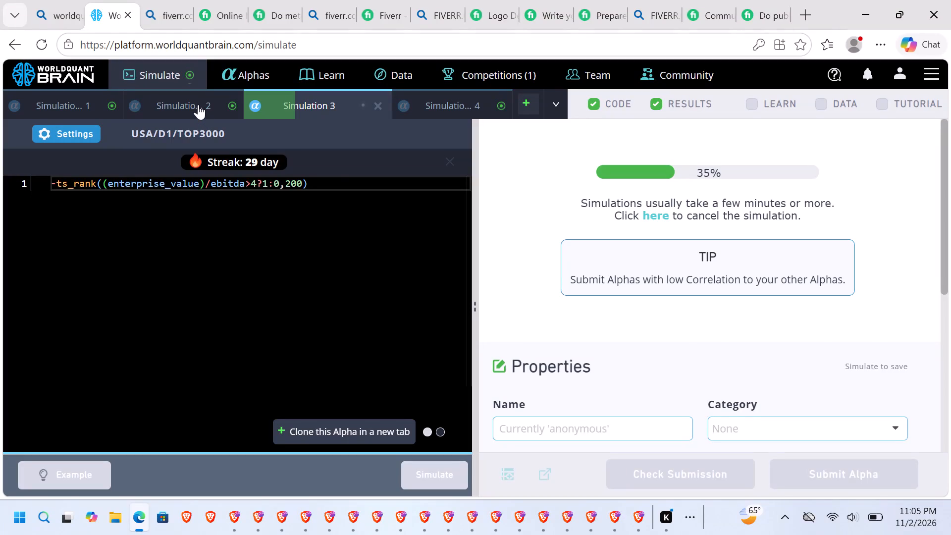
Reveal Simulation 2's test period and examine its failed and pending IS tests along with its current settings.
click(198, 105)
click(676, 481)
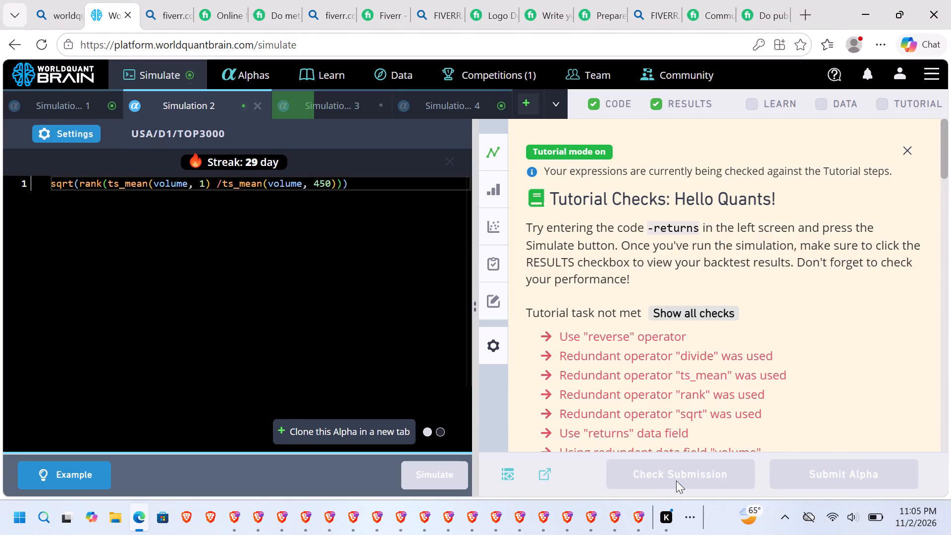
drag(947, 146, 949, 164)
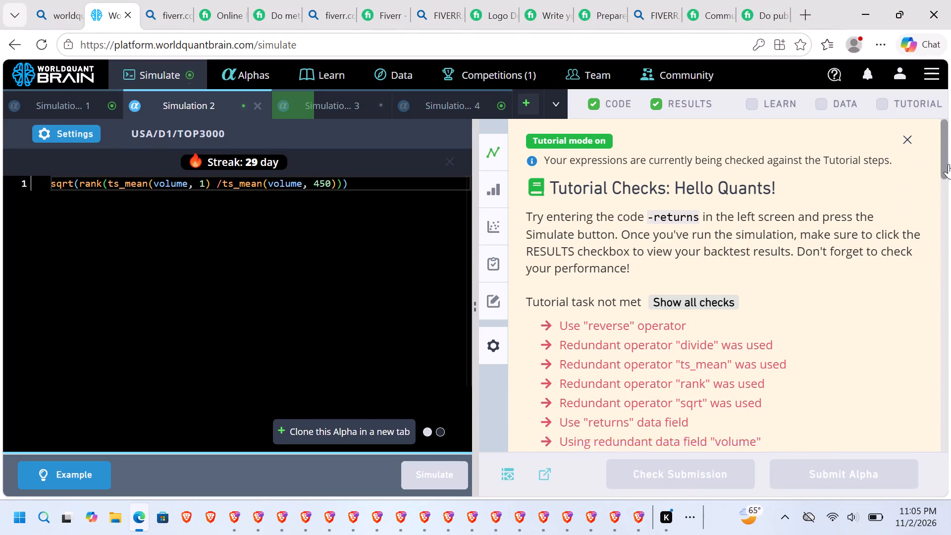
drag(949, 164, 941, 389)
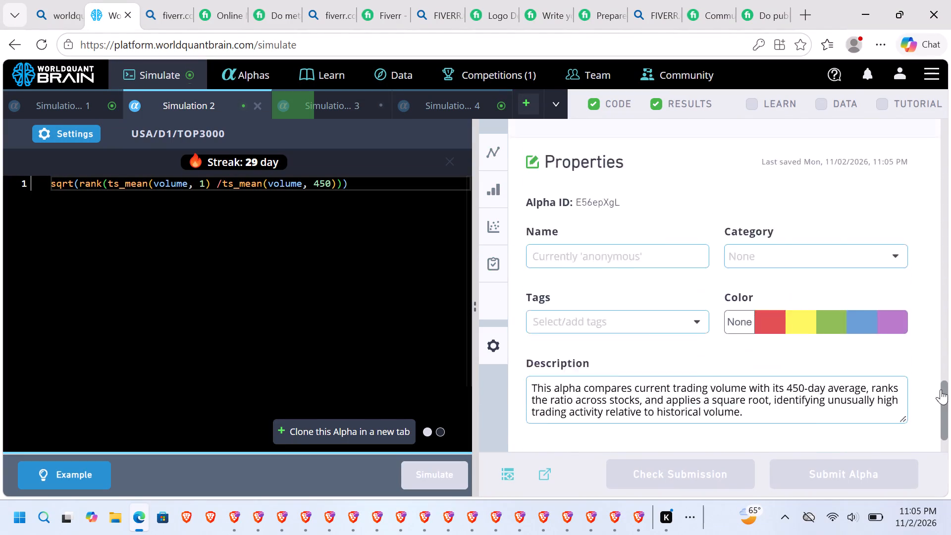
drag(941, 389, 938, 380)
click(628, 197)
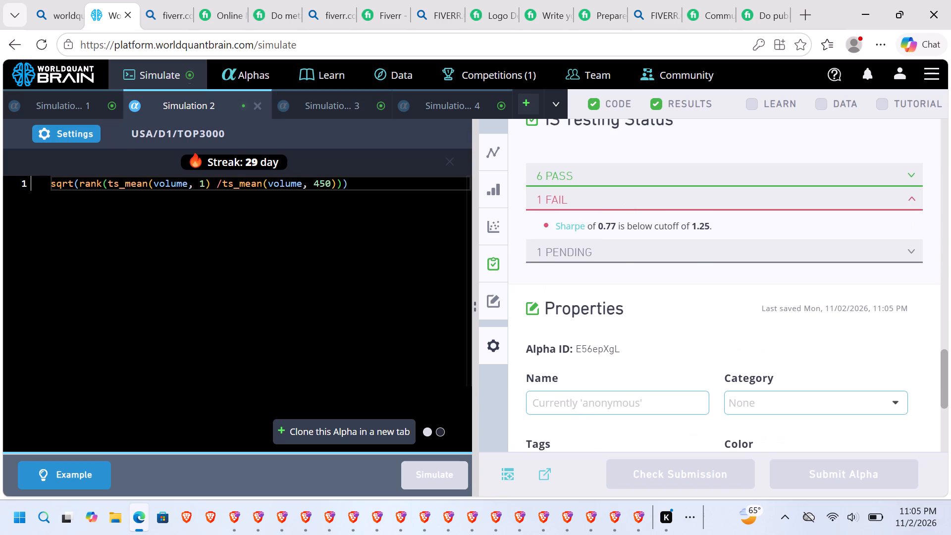
click(86, 131)
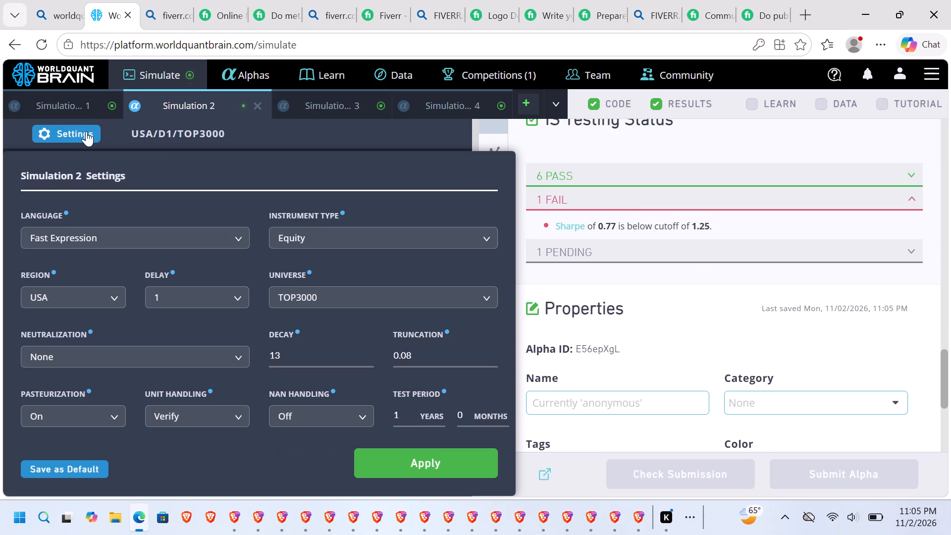
click(538, 239)
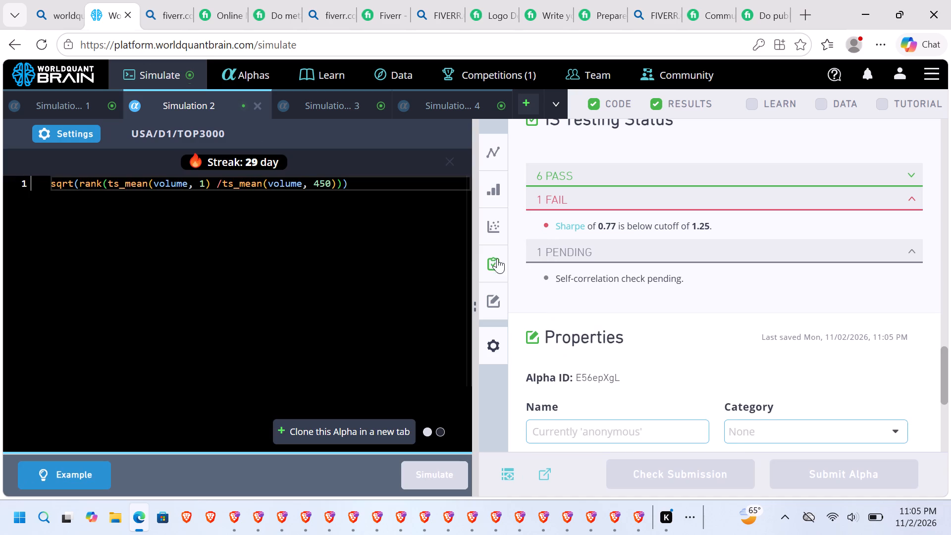
Change the lookback of the second ts_mean in Simulation 2's expression to 750 and rerun the simulation.
click(317, 180)
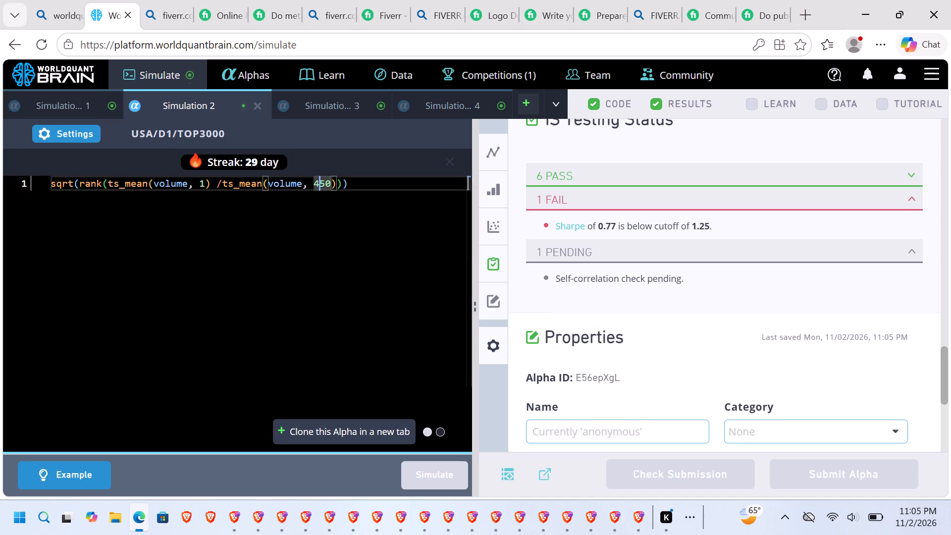
click(319, 180)
key(BackSpace)
key(7)
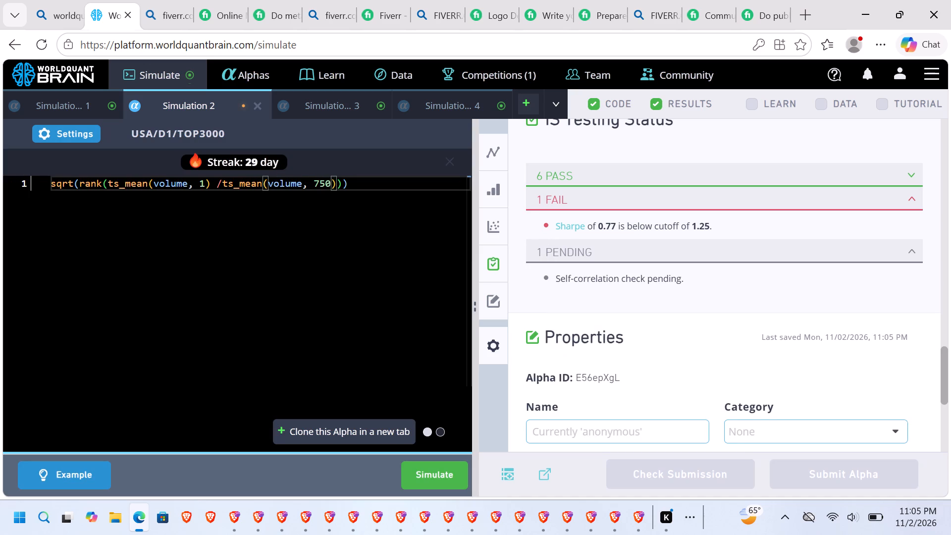
click(427, 464)
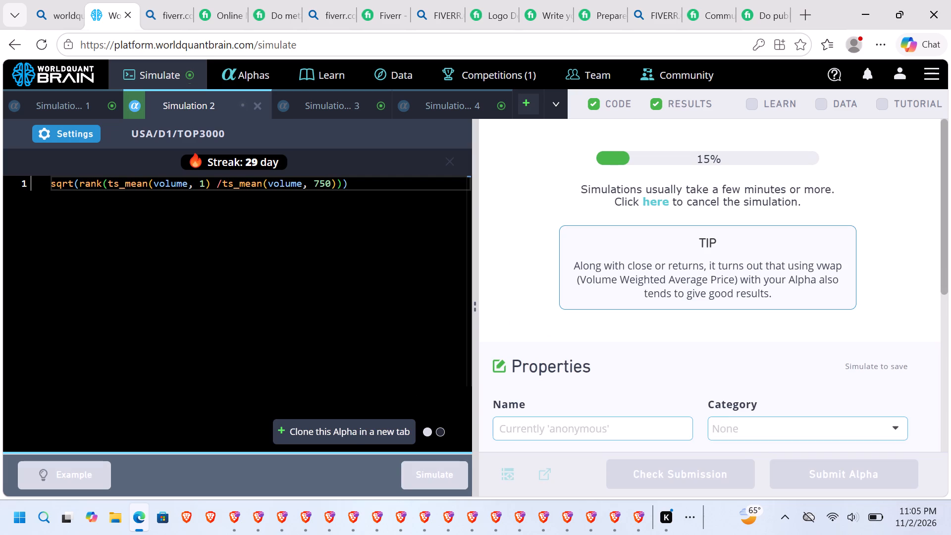
Reveal Simulation 3's test period and examine its failed IS tests.
click(323, 115)
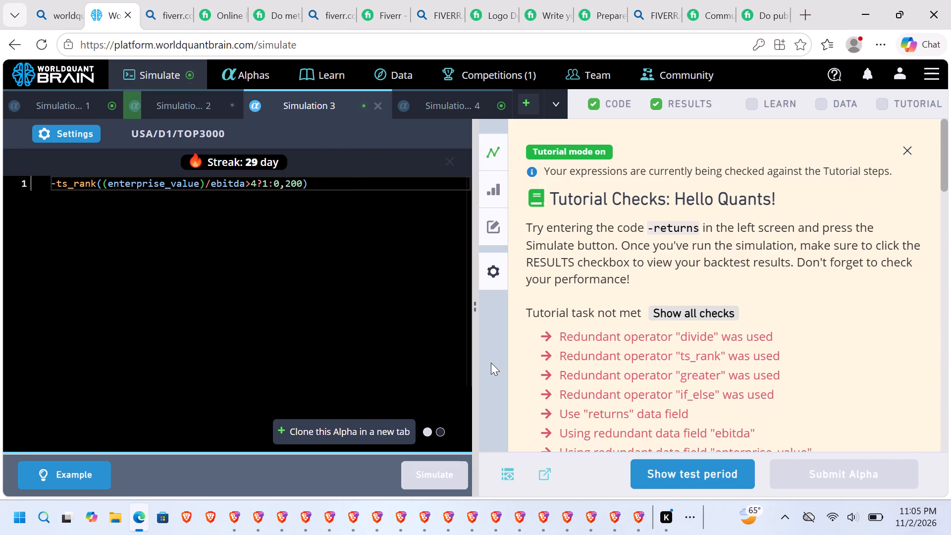
click(696, 484)
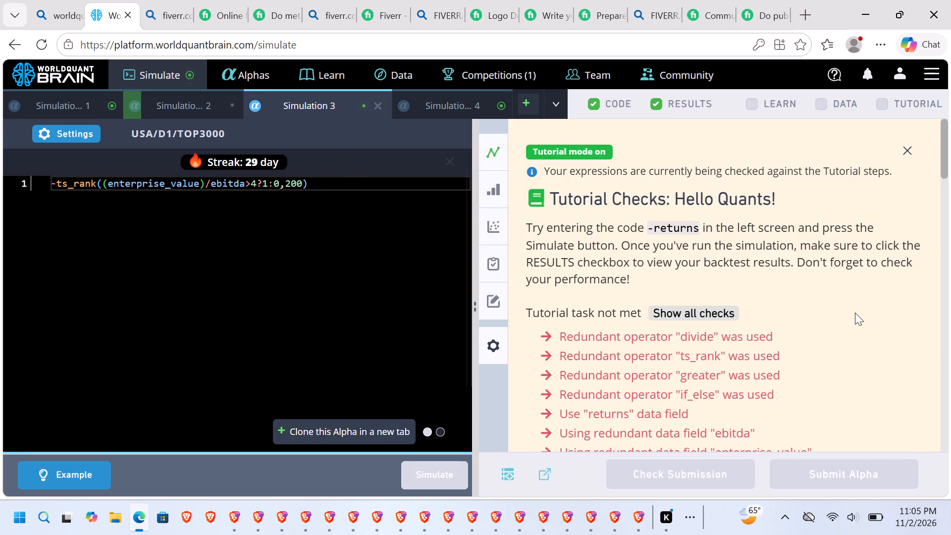
drag(942, 147, 950, 274)
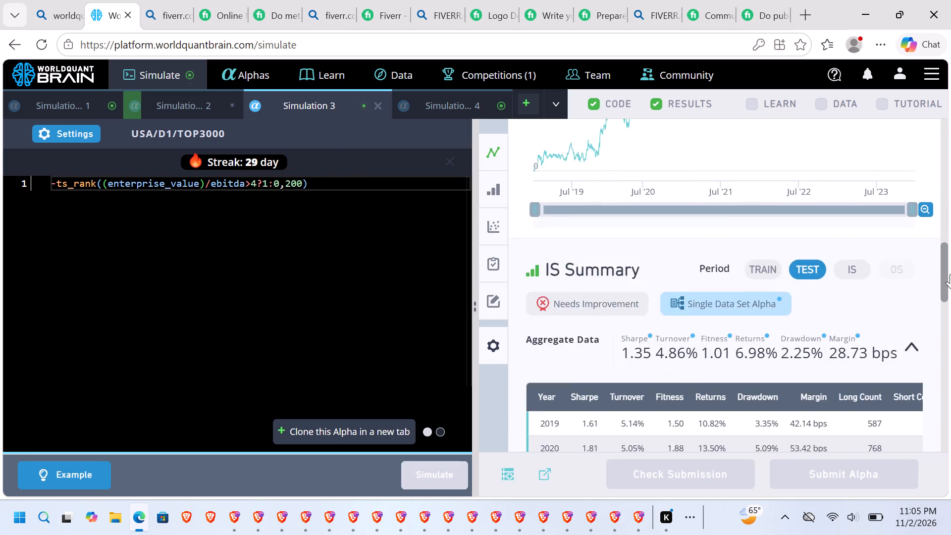
drag(950, 274, 939, 396)
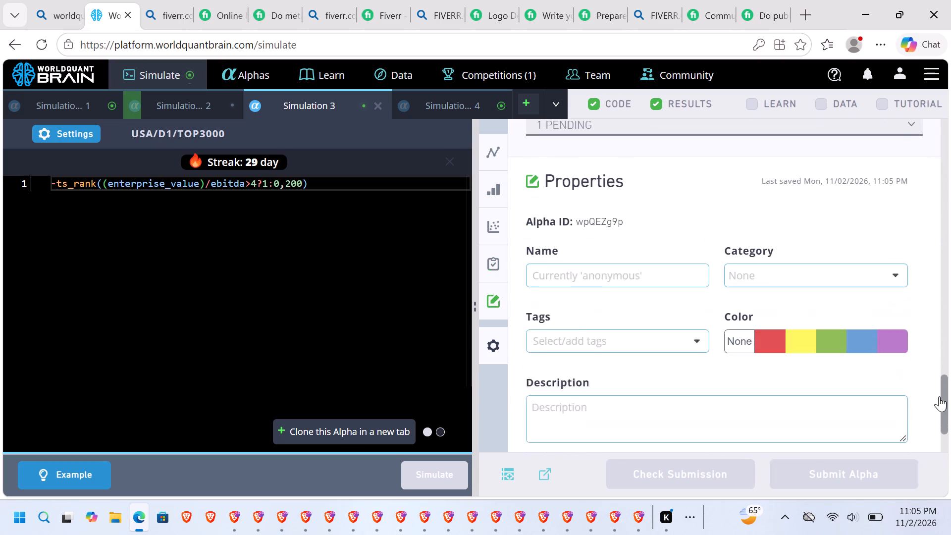
drag(939, 396, 933, 383)
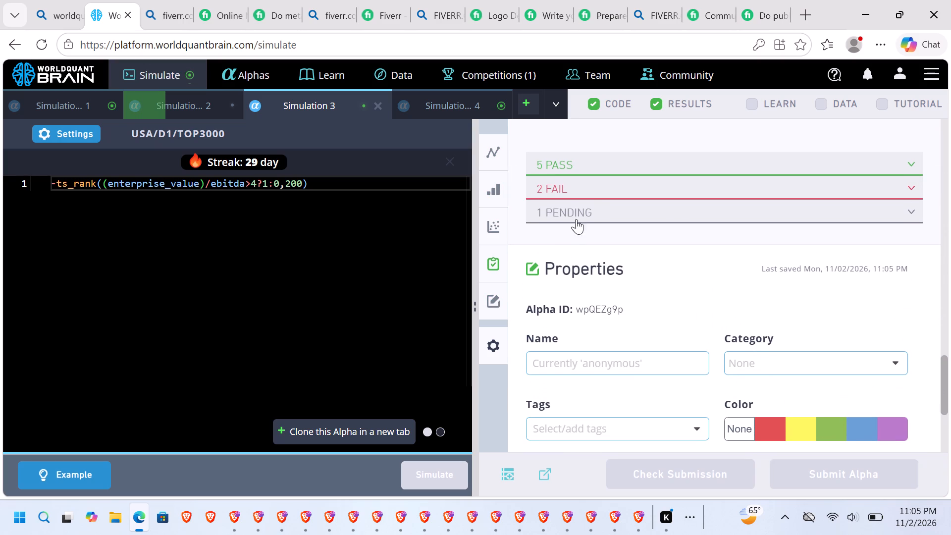
click(602, 185)
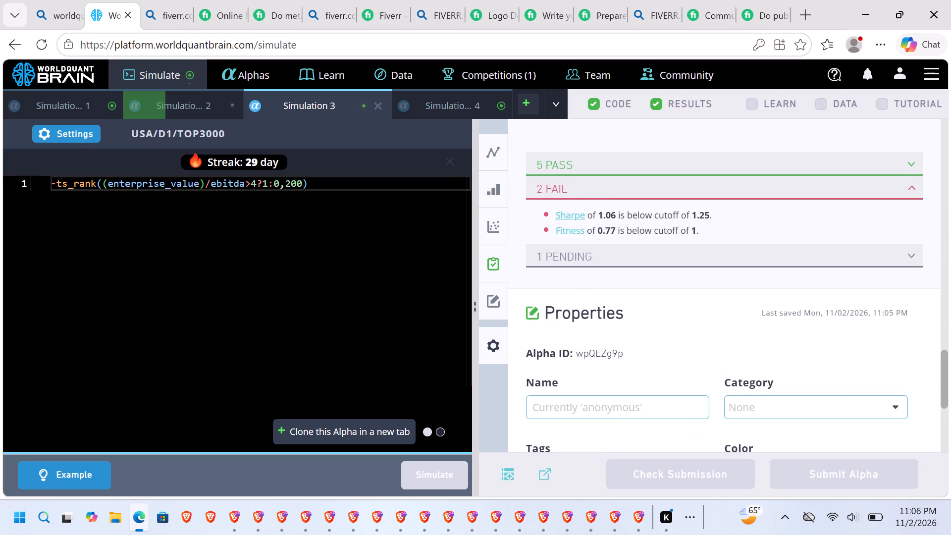
Set Simulation 3's decay to 25 and truncation to 0.08, apply the settings and rerun the simulation.
click(73, 142)
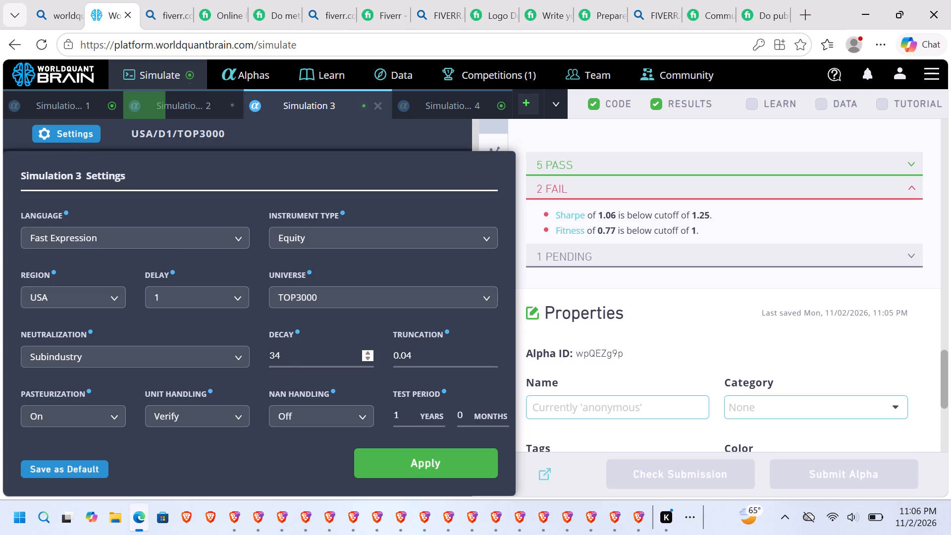
click(296, 350)
key(BackSpace)
key(BackSpace)
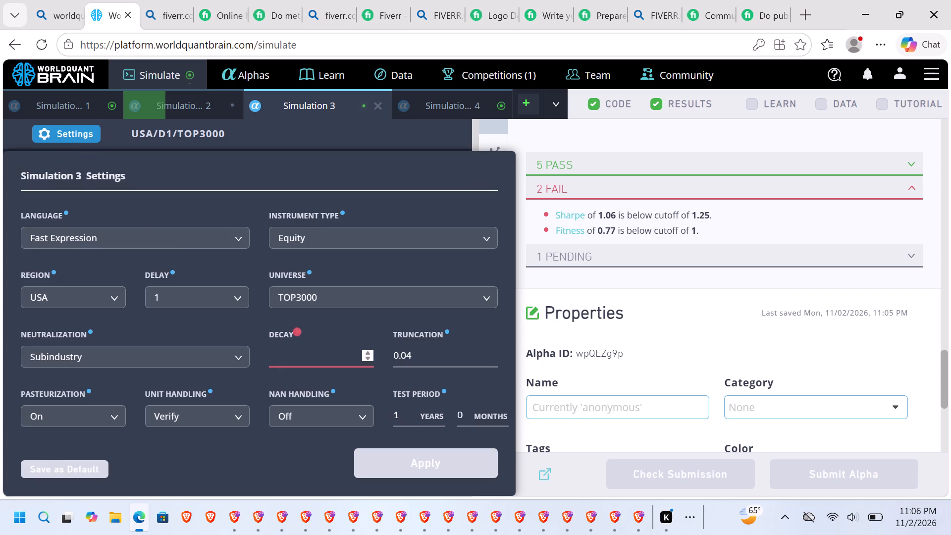
text(25)
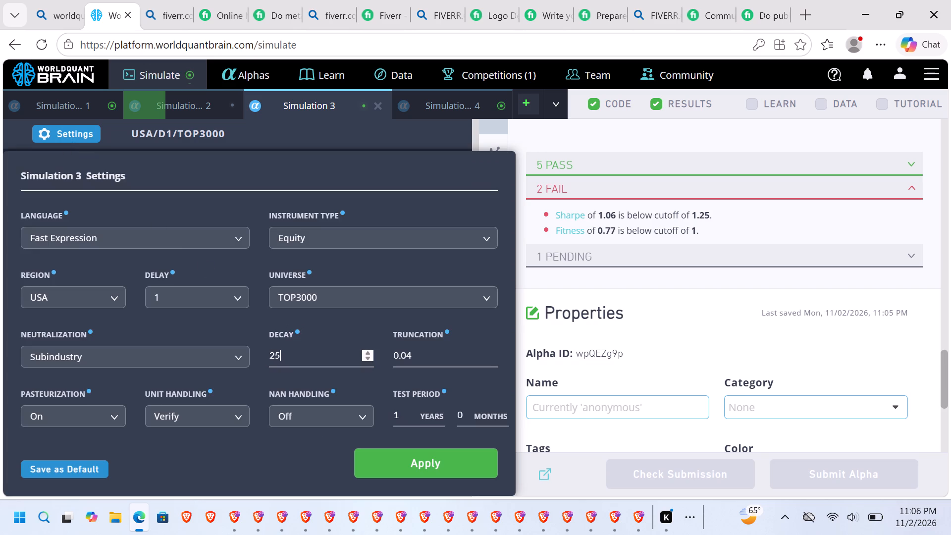
click(423, 359)
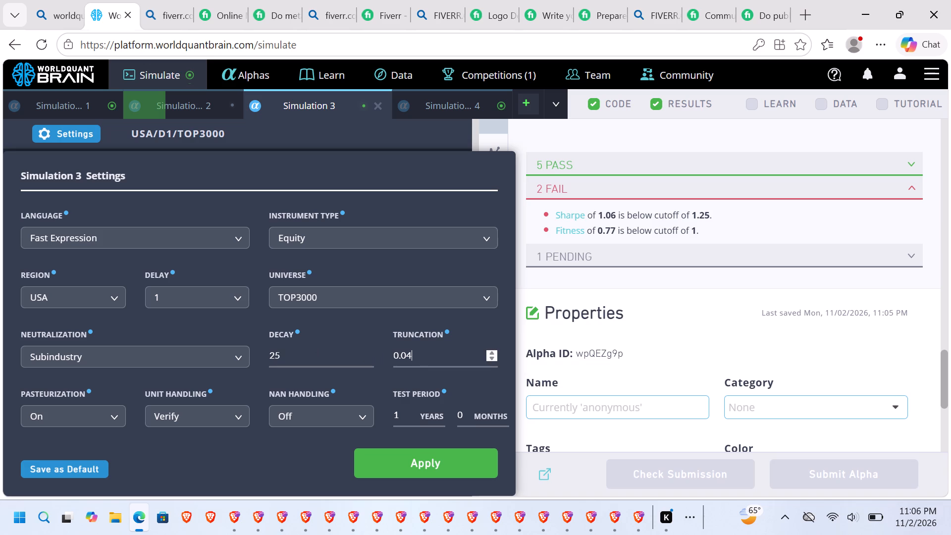
key(BackSpace)
key(8)
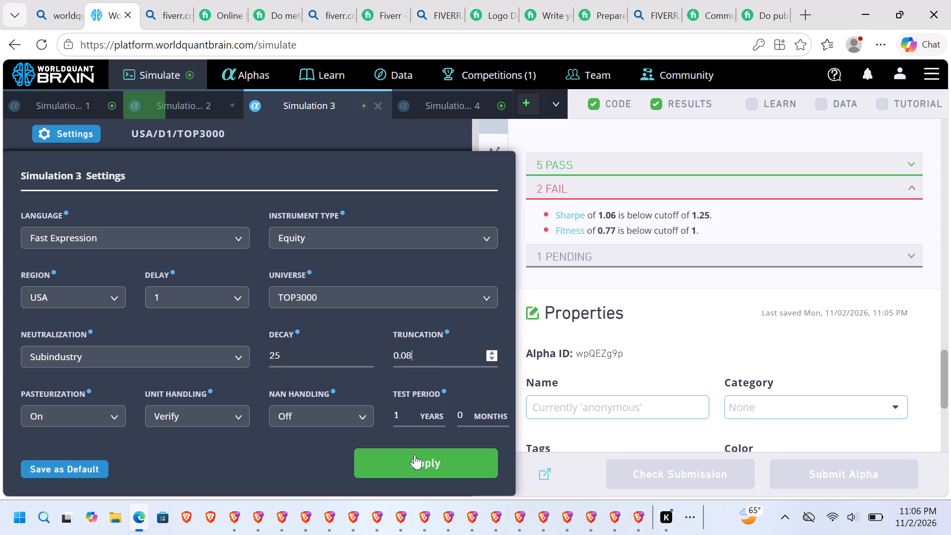
click(416, 457)
click(437, 475)
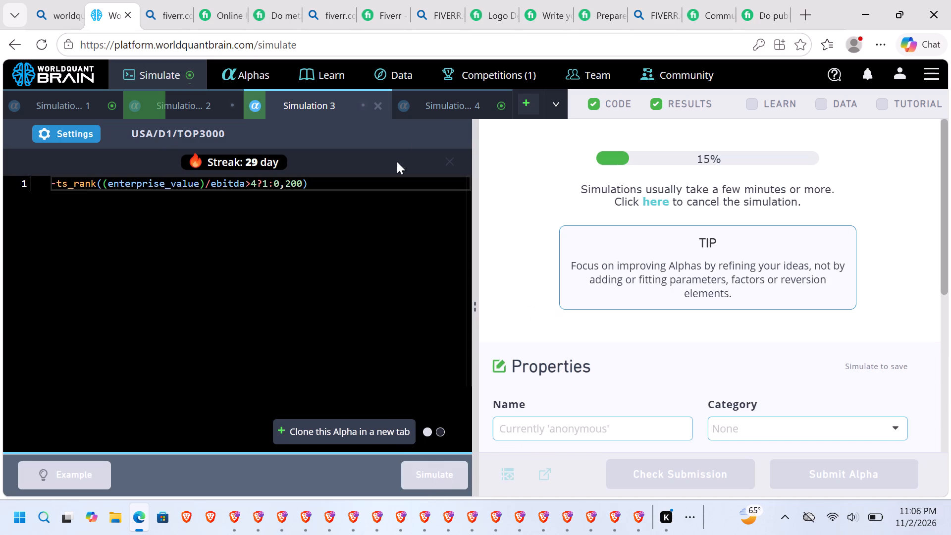
Reveal Simulation 4's test period and examine its failed IS tests.
click(437, 114)
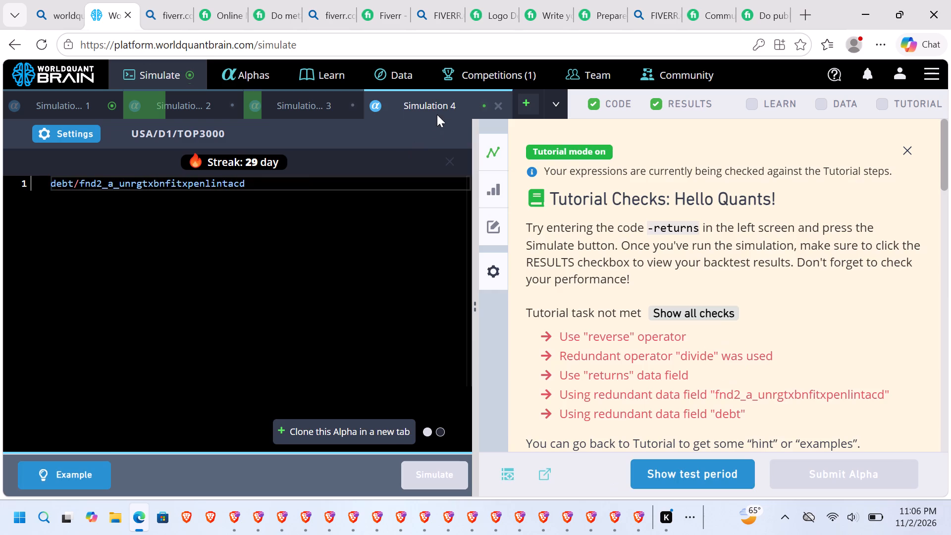
click(671, 471)
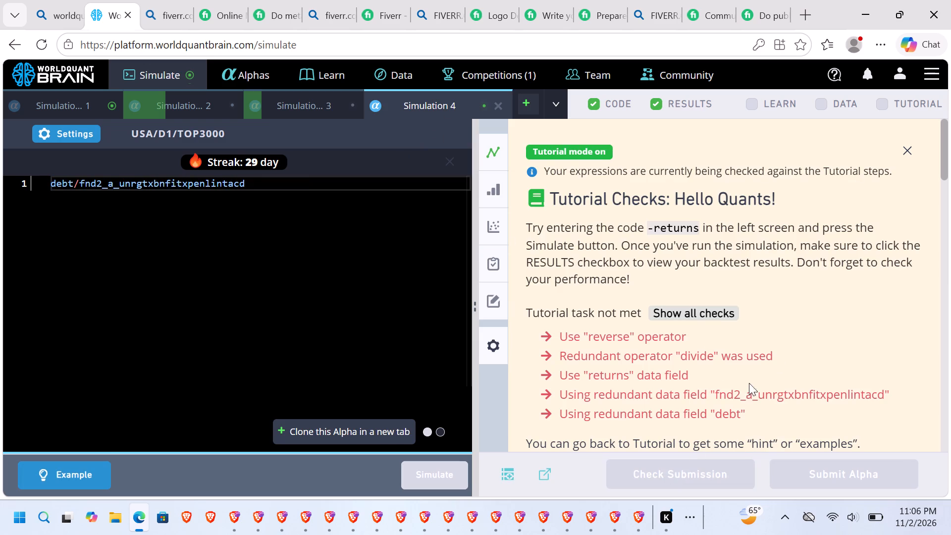
drag(943, 146, 950, 193)
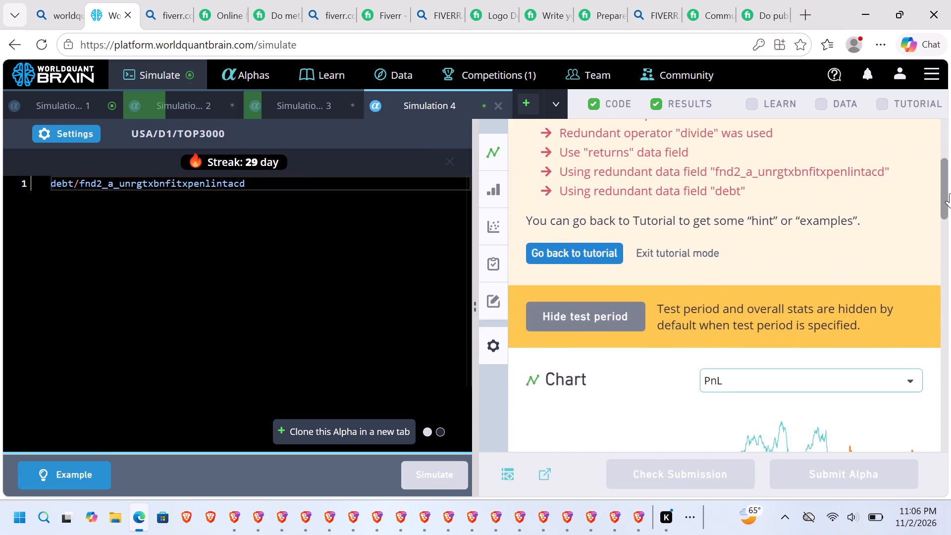
drag(950, 193, 950, 373)
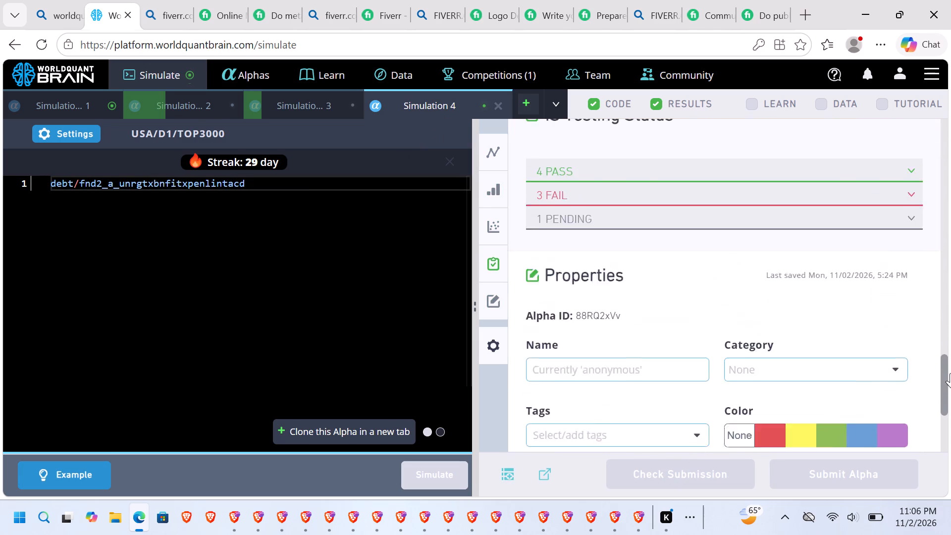
drag(950, 373, 950, 357)
click(657, 313)
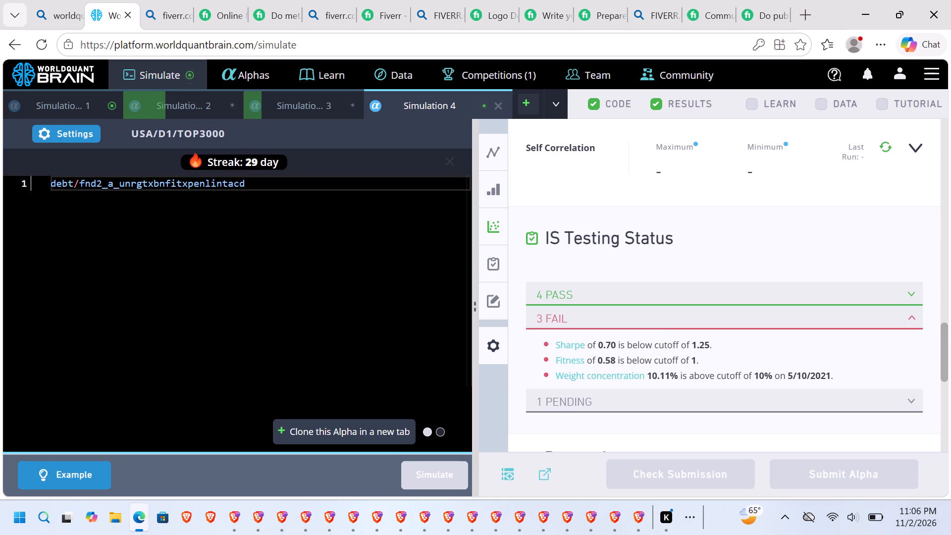
Set Simulation 4's decay to 47 and neutralization to Sector, apply the settings and rerun the simulation.
click(80, 145)
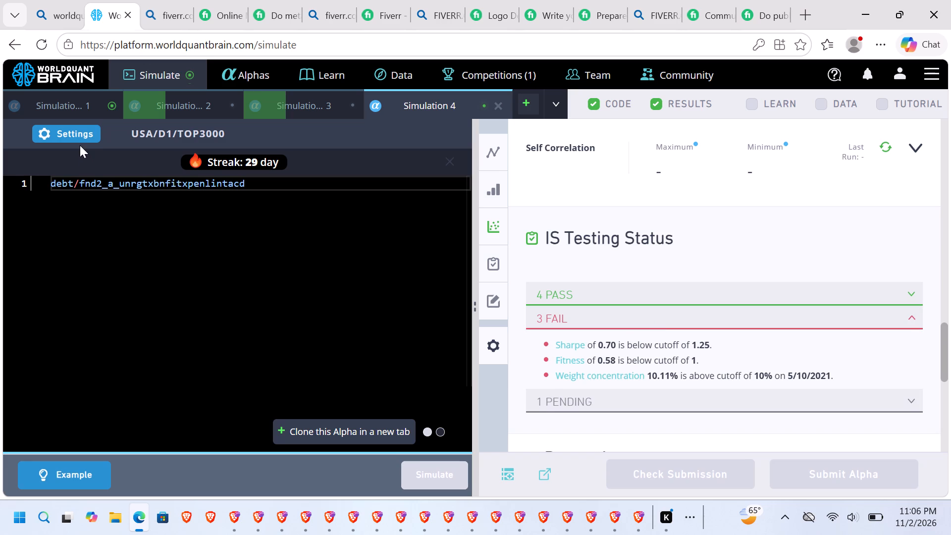
click(80, 141)
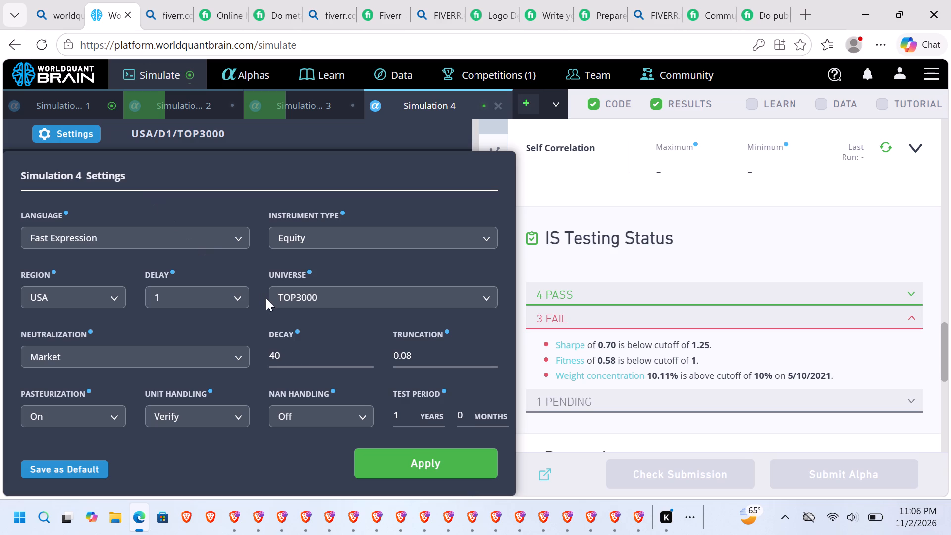
click(297, 350)
key(BackSpace)
key(7)
click(207, 352)
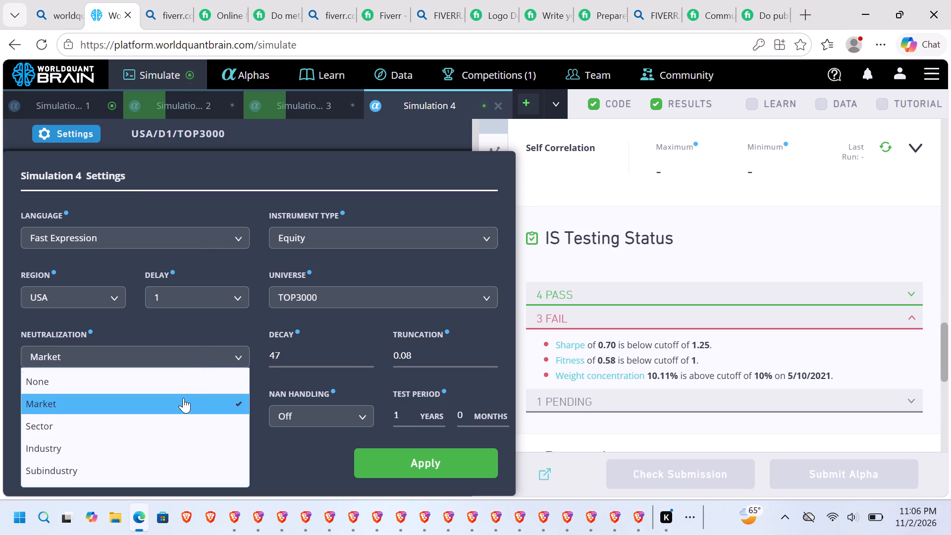
click(179, 412)
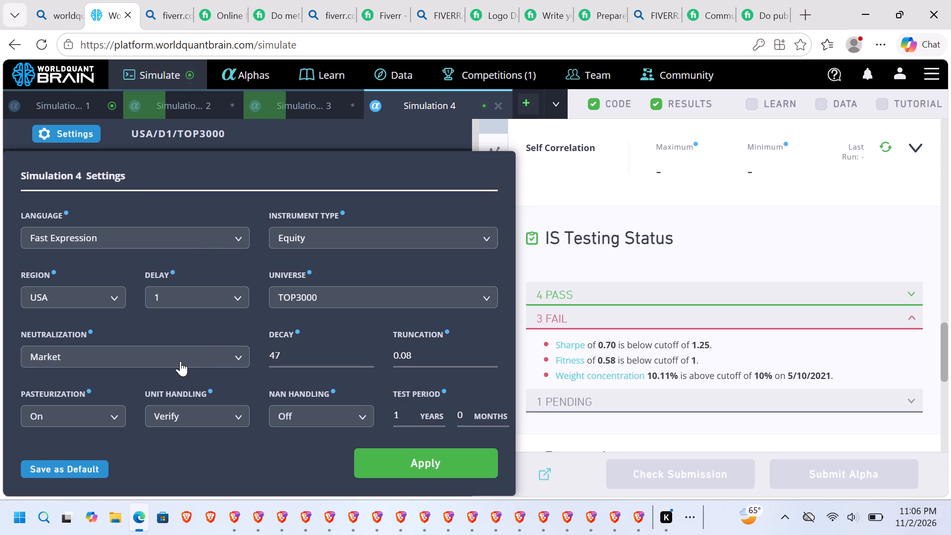
click(180, 361)
click(172, 424)
click(434, 458)
click(434, 475)
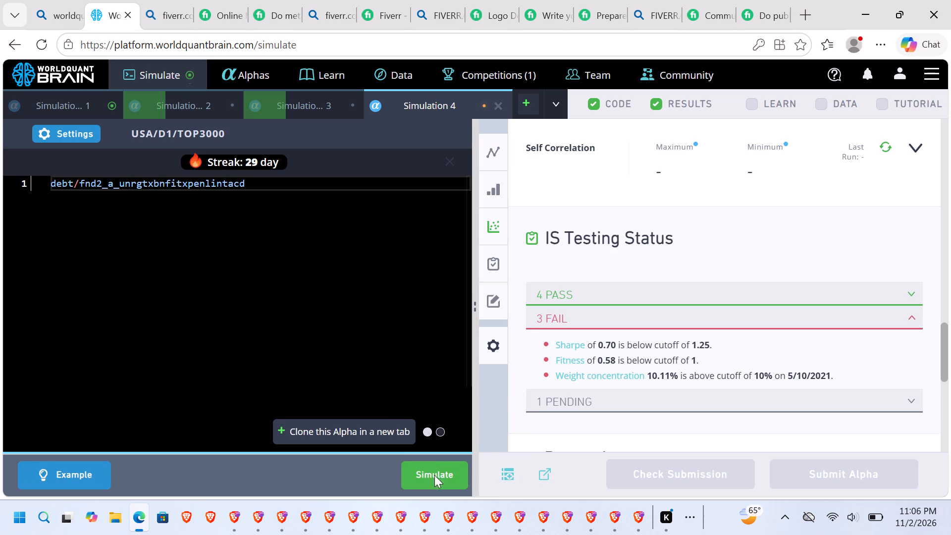
Reveal Simulation 1's test period and examine its failed IS tests.
click(67, 93)
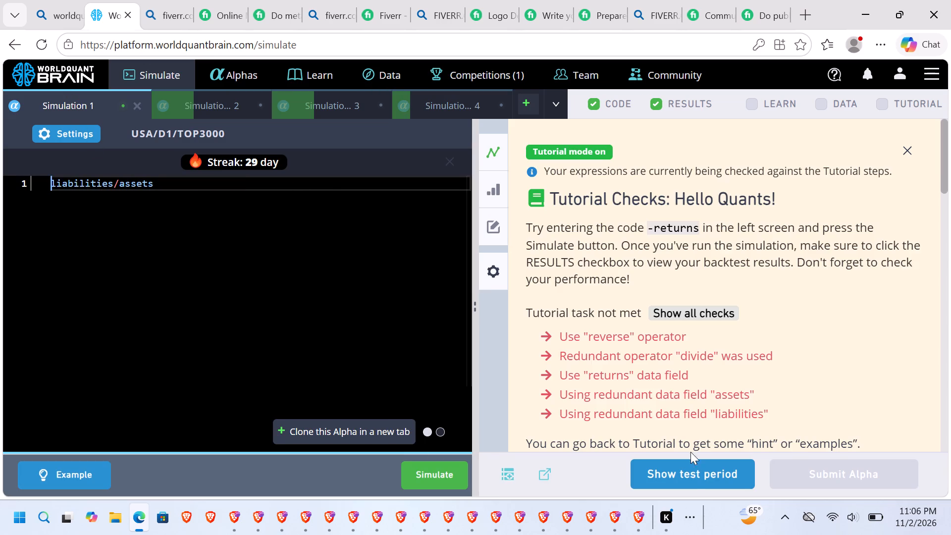
click(690, 475)
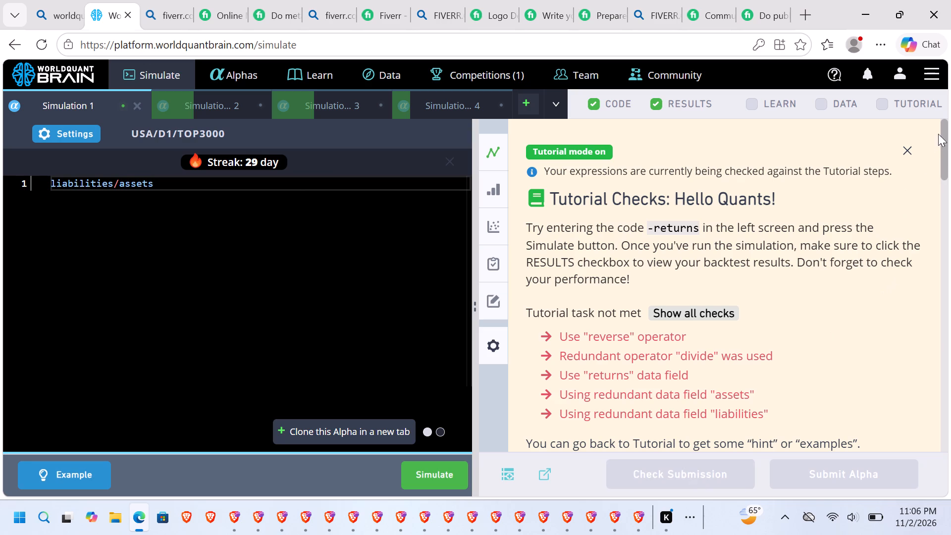
drag(945, 138, 940, 357)
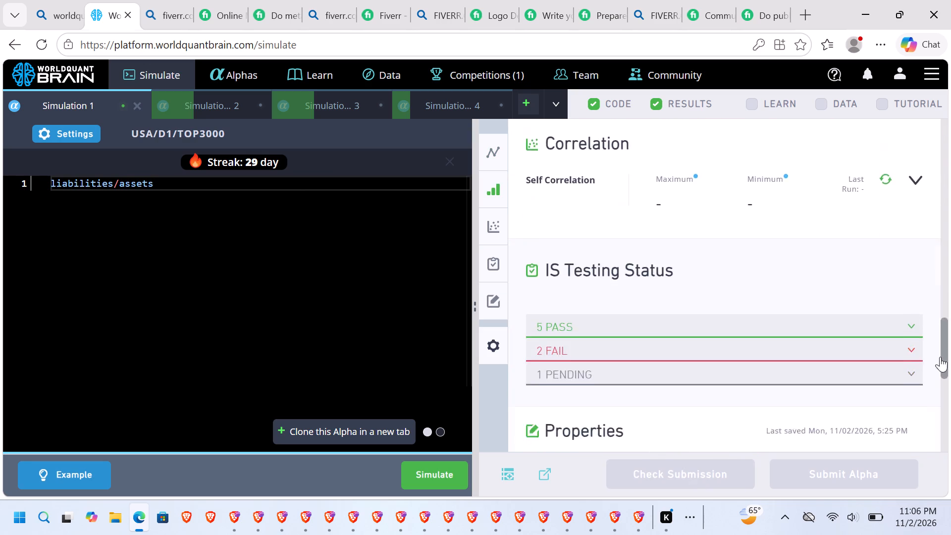
drag(940, 357, 942, 358)
click(693, 257)
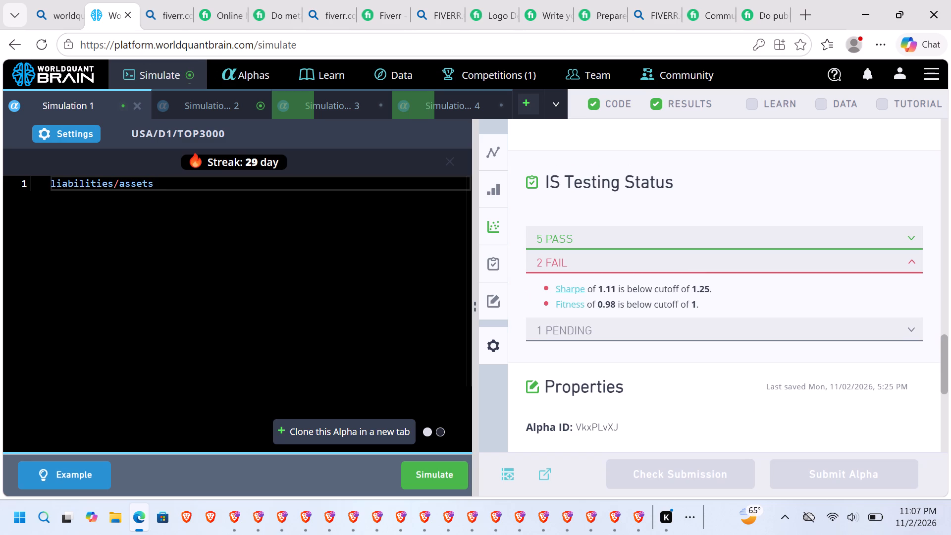
Set Simulation 1's decay to 415 and truncation to 0.15, apply the settings and rerun the simulation.
click(95, 139)
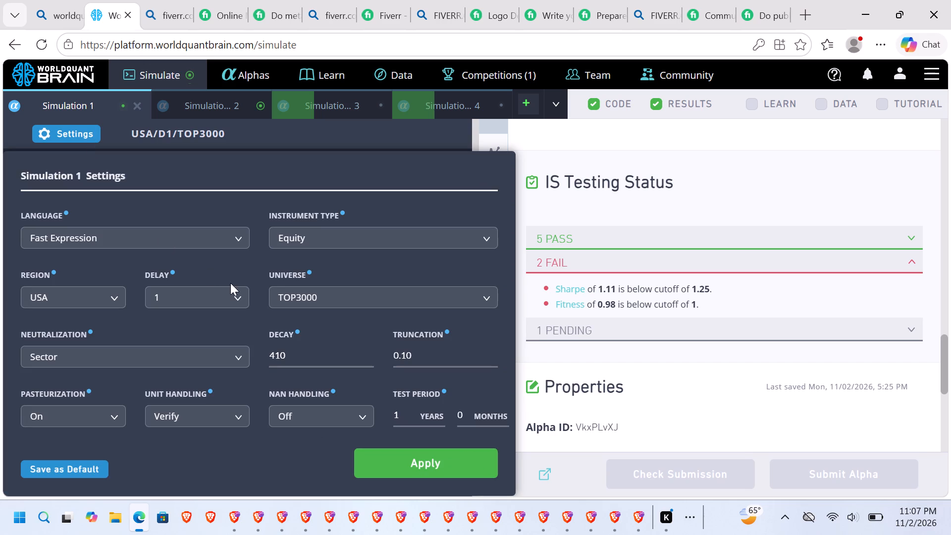
click(300, 354)
key(BackSpace)
key(5)
click(423, 360)
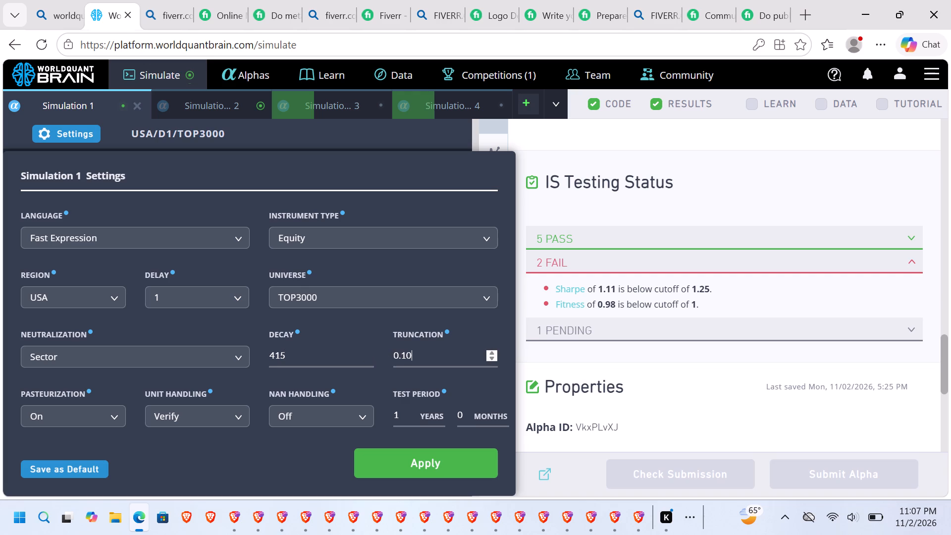
key(BackSpace)
key(5)
click(451, 463)
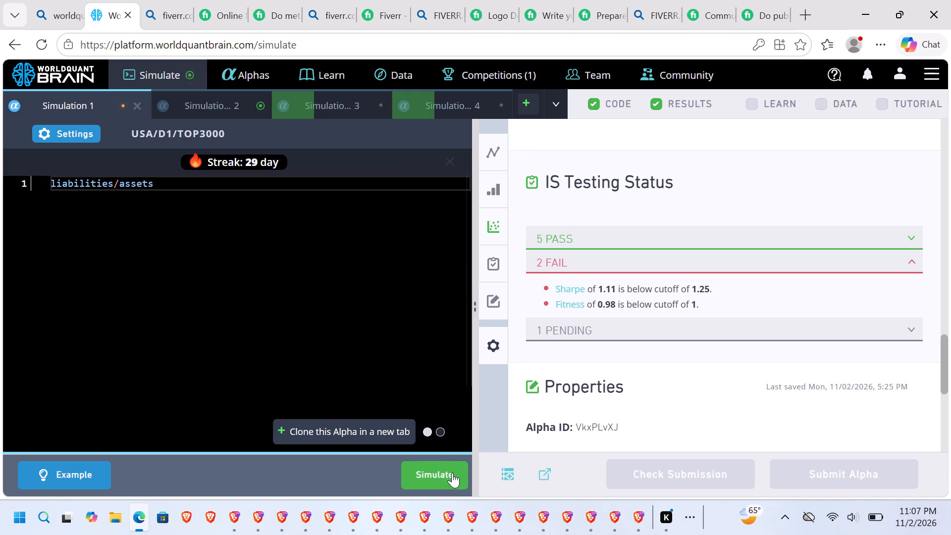
click(452, 476)
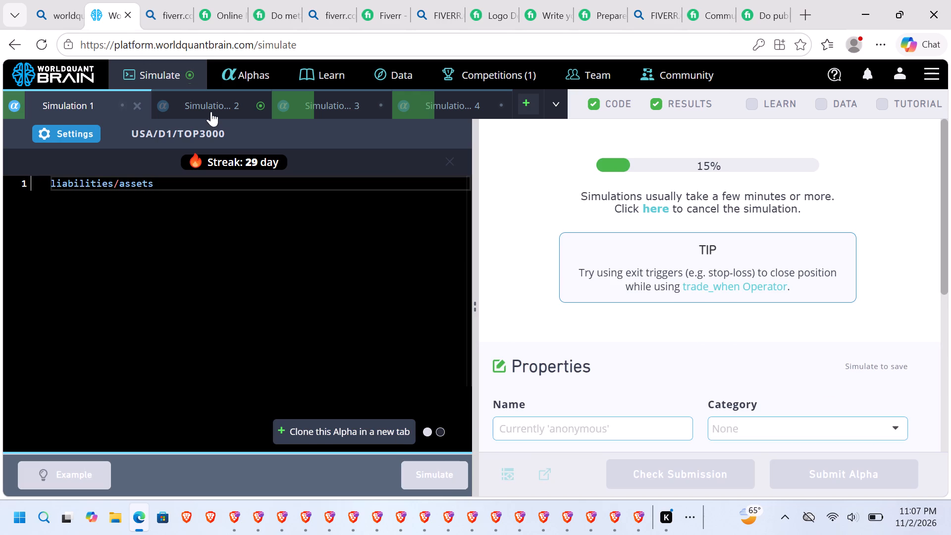
Reveal Simulation 2's test period and examine its failed IS test.
click(211, 111)
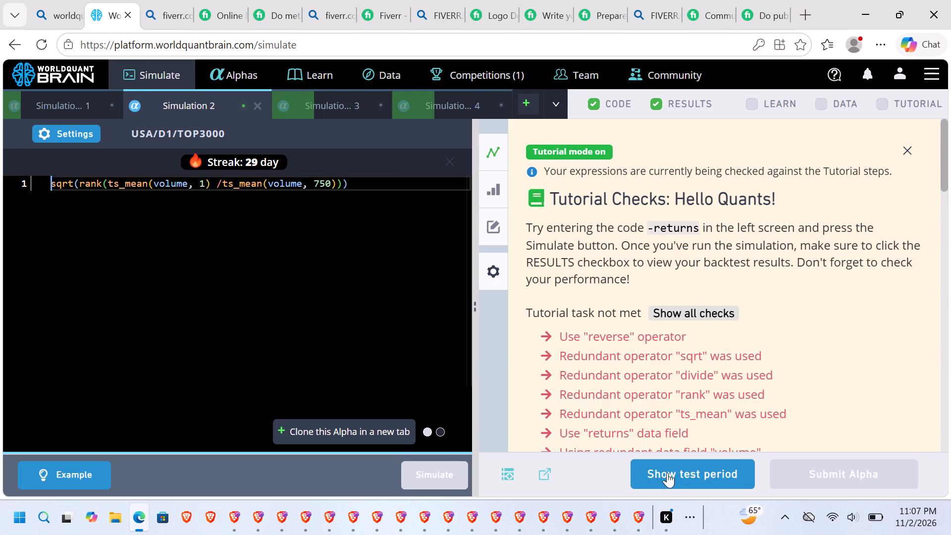
click(672, 475)
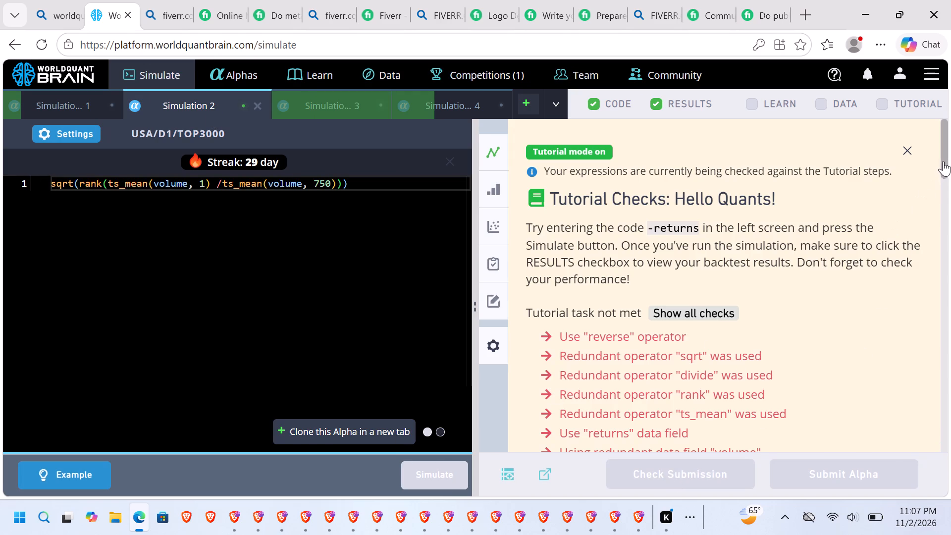
drag(944, 160, 950, 407)
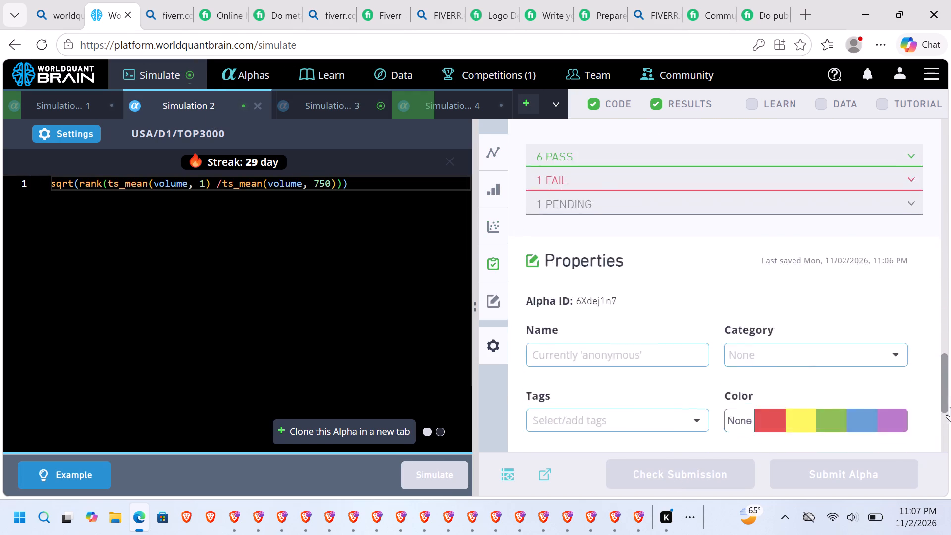
drag(950, 407, 933, 383)
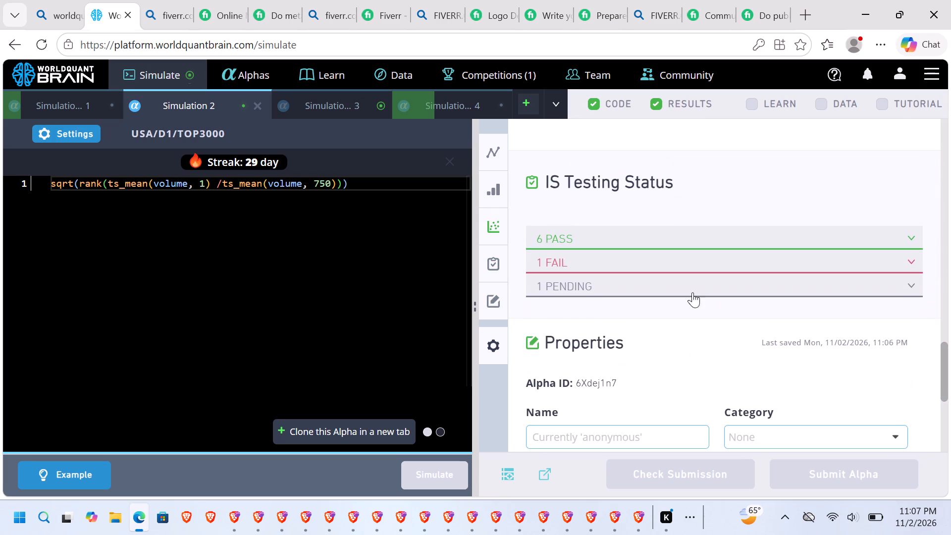
click(638, 263)
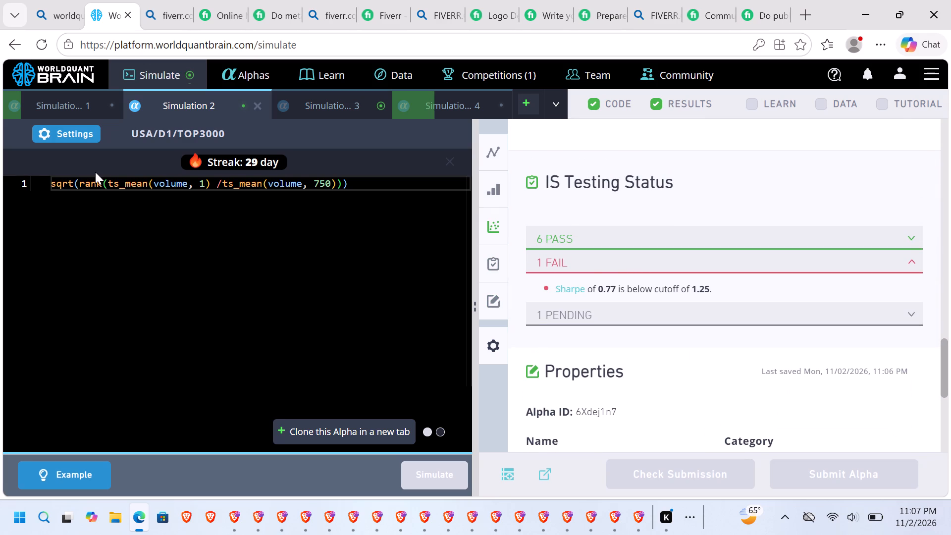
Set Simulation 2's decay to 20, apply the settings and rerun the simulation.
click(70, 143)
click(72, 136)
click(298, 351)
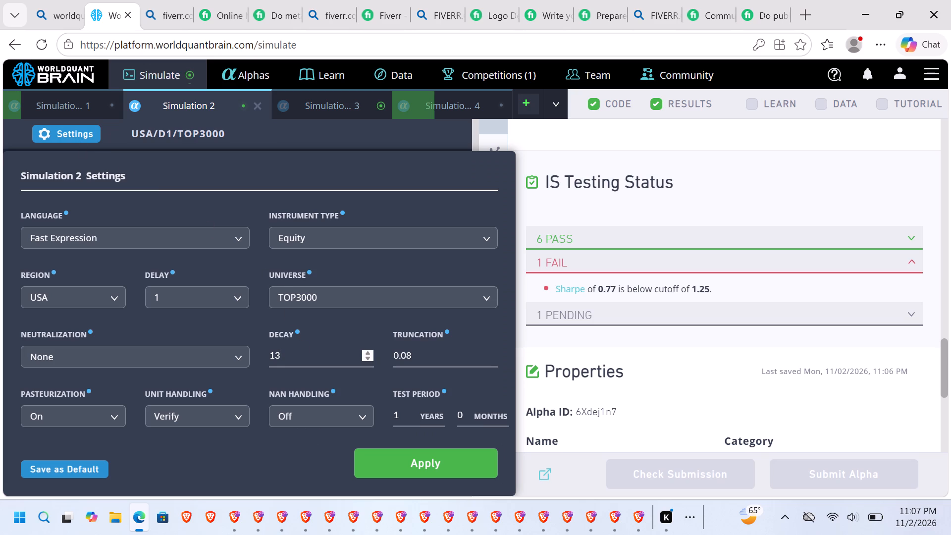
key(BackSpace)
key(BackSpace)
text(20)
click(415, 464)
click(445, 482)
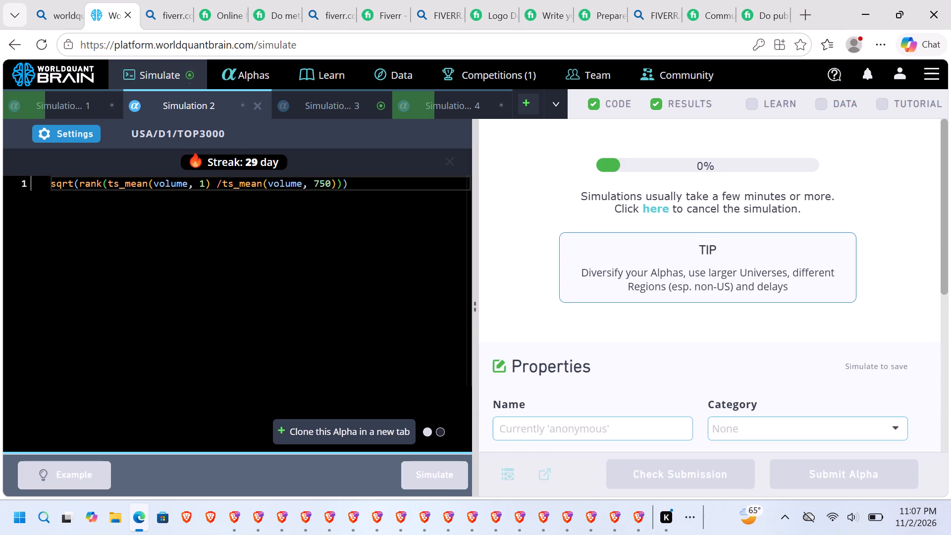
Reveal Simulation 3's test period and examine its failed IS tests.
click(326, 108)
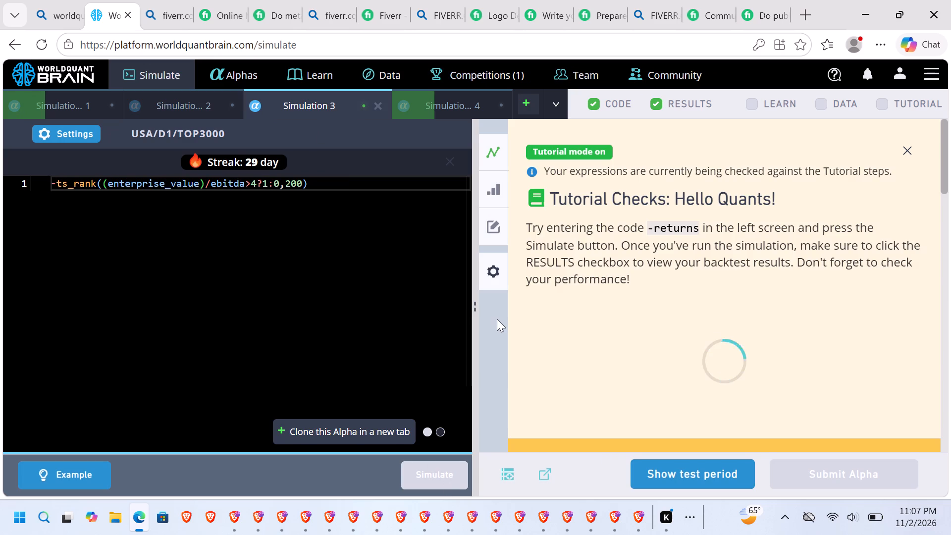
click(670, 473)
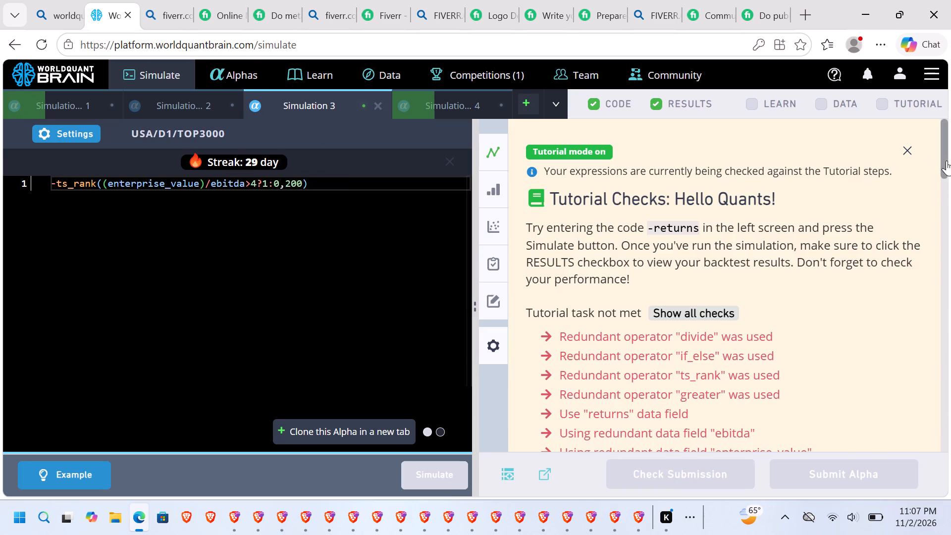
drag(947, 160, 950, 411)
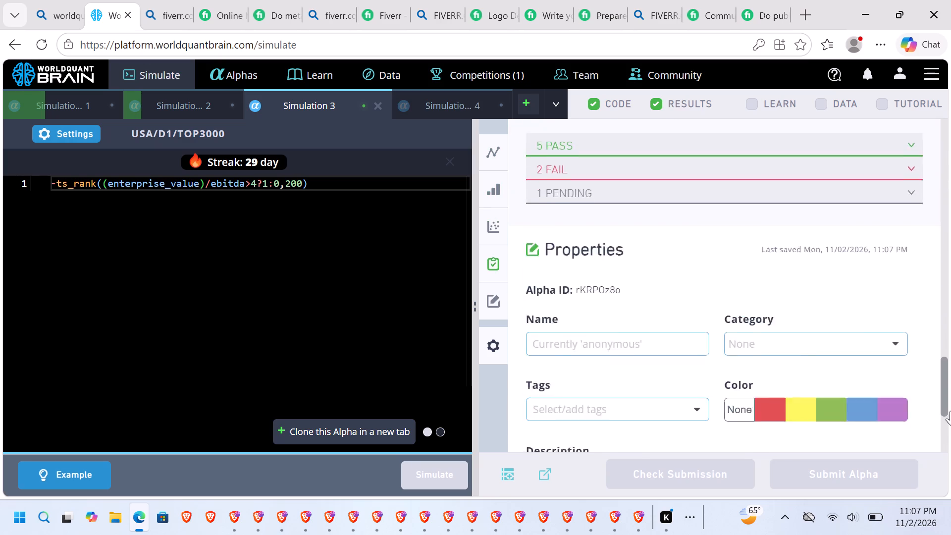
drag(950, 411, 941, 390)
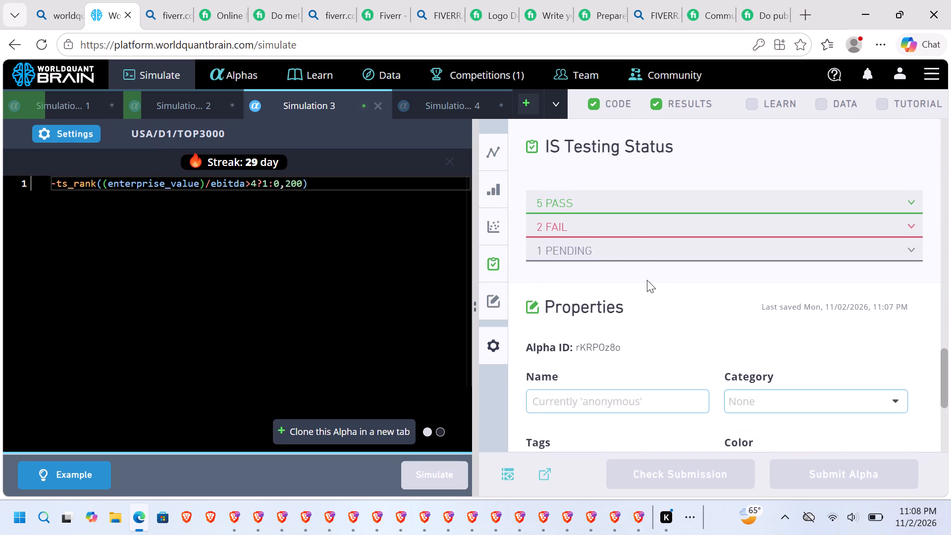
click(621, 217)
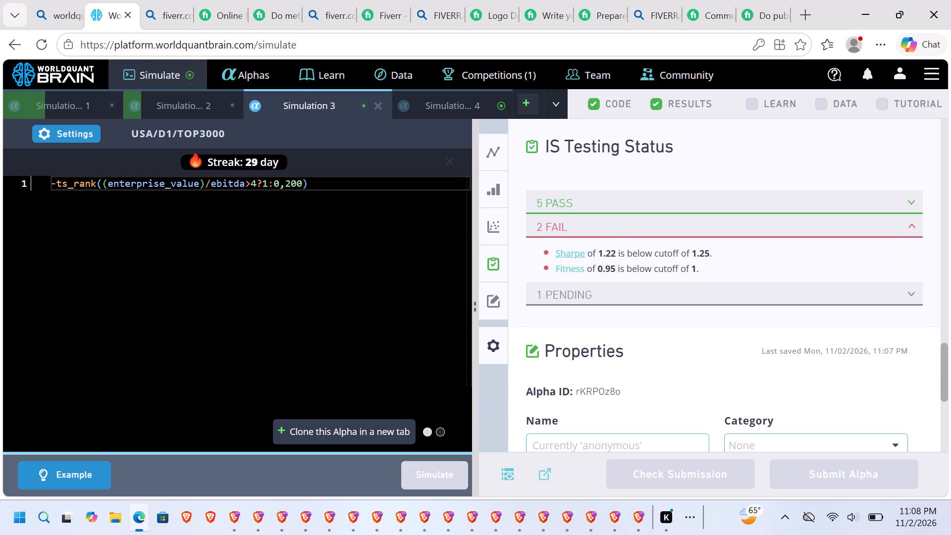
Set Simulation 3's decay to 22 and truncation to 0.10, apply the settings and rerun the simulation.
click(86, 136)
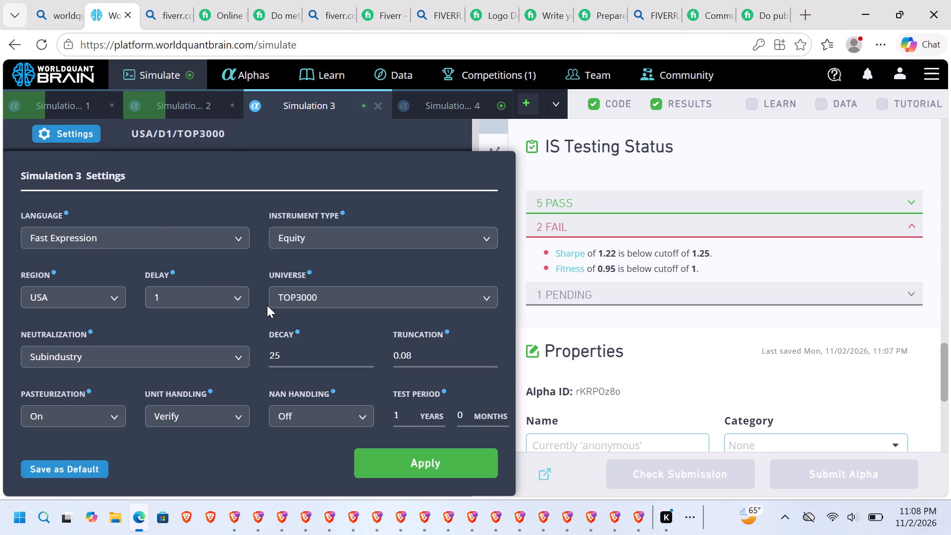
click(283, 353)
key(BackSpace)
key(2)
click(419, 355)
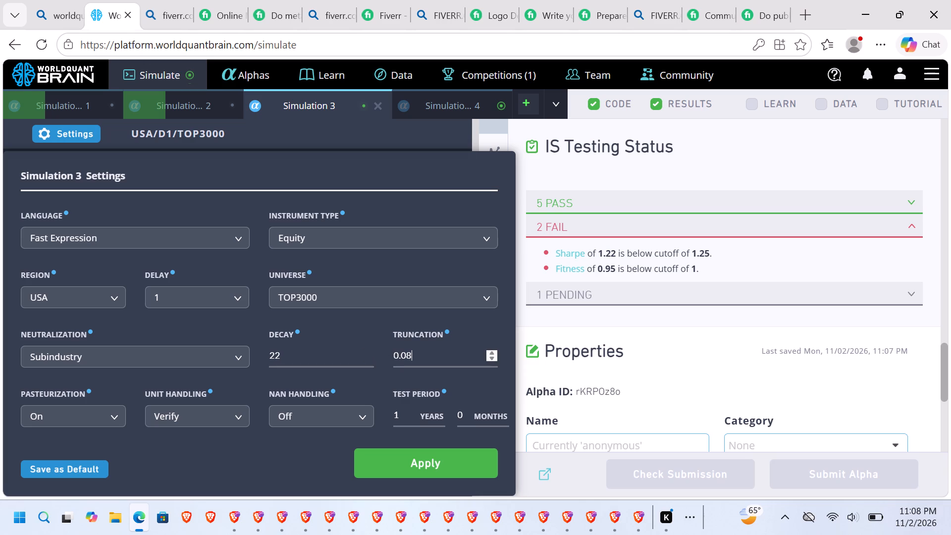
key(BackSpace)
key(BackSpace)
text(10)
click(441, 453)
click(441, 468)
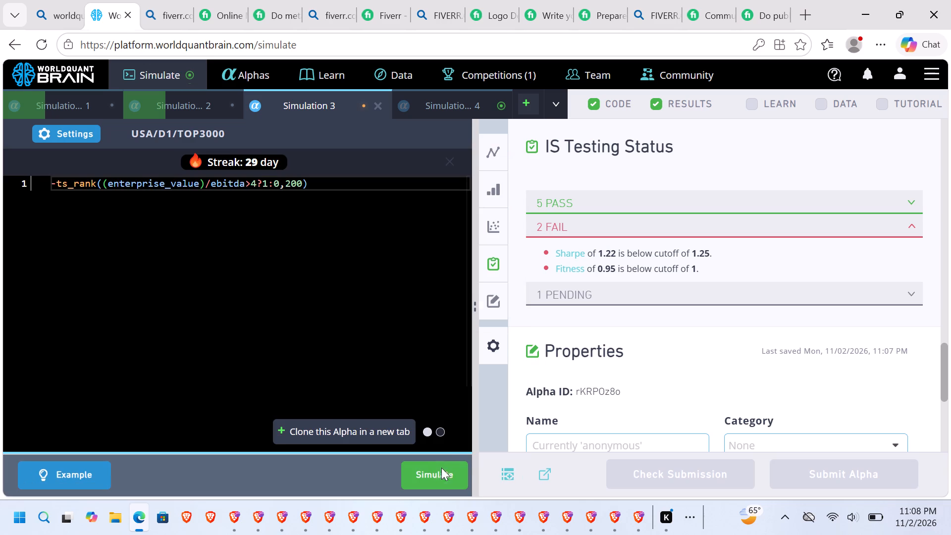
Reveal Simulation 4's test period and examine its passed and failed IS tests.
click(433, 99)
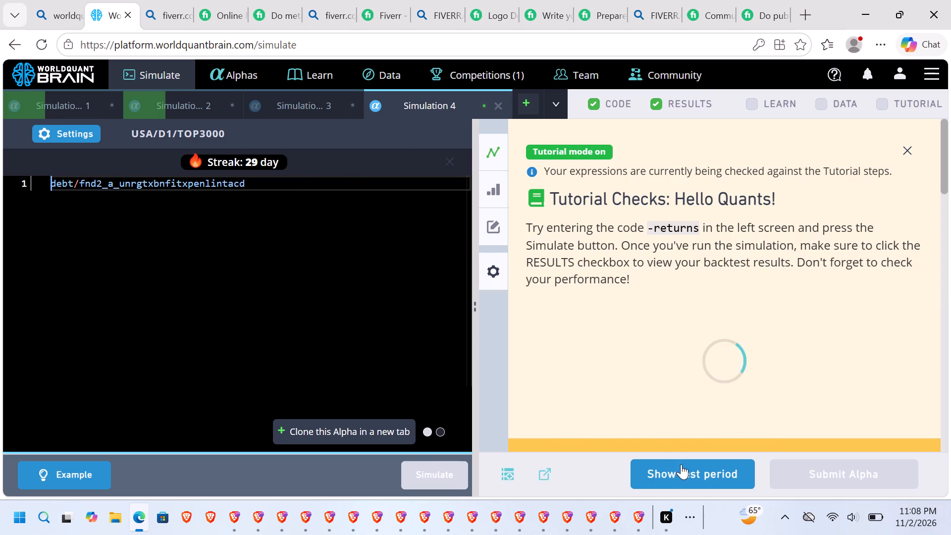
click(684, 467)
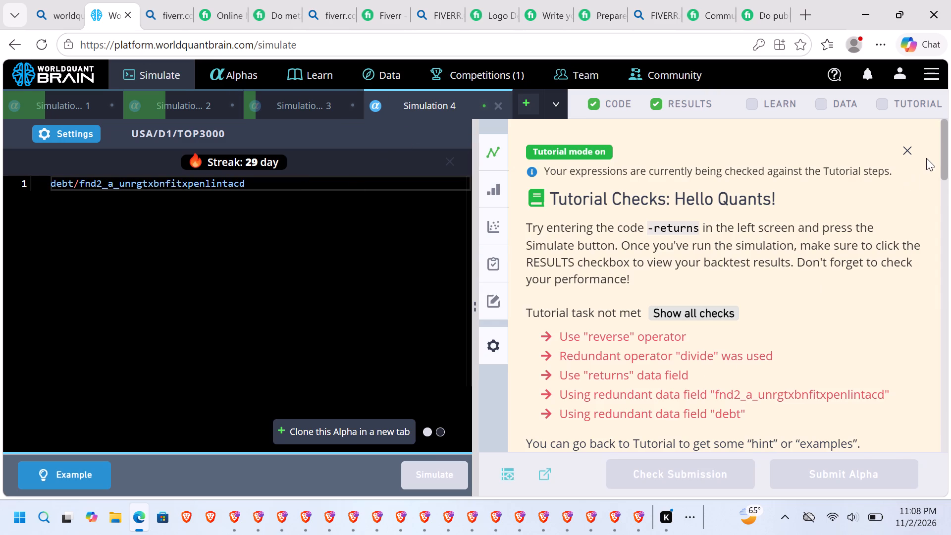
drag(944, 159, 950, 302)
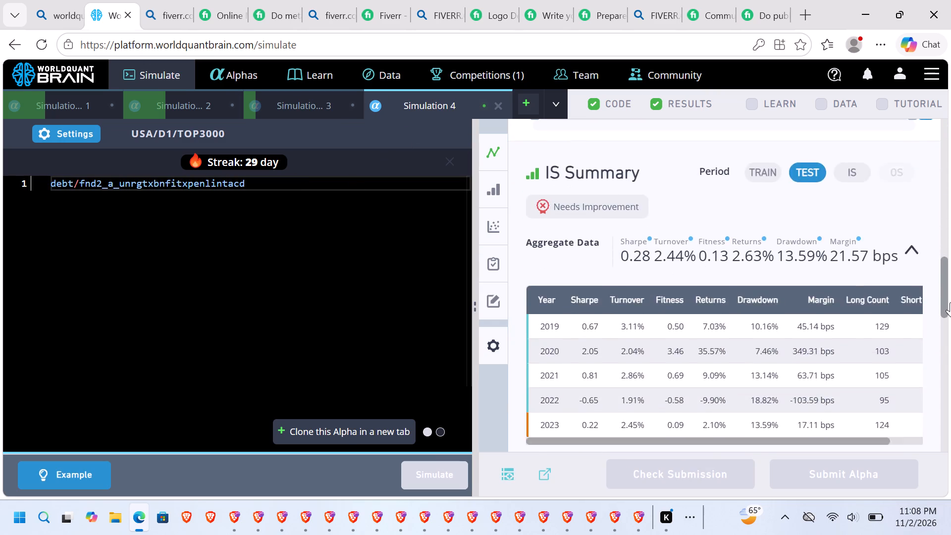
drag(950, 302, 936, 383)
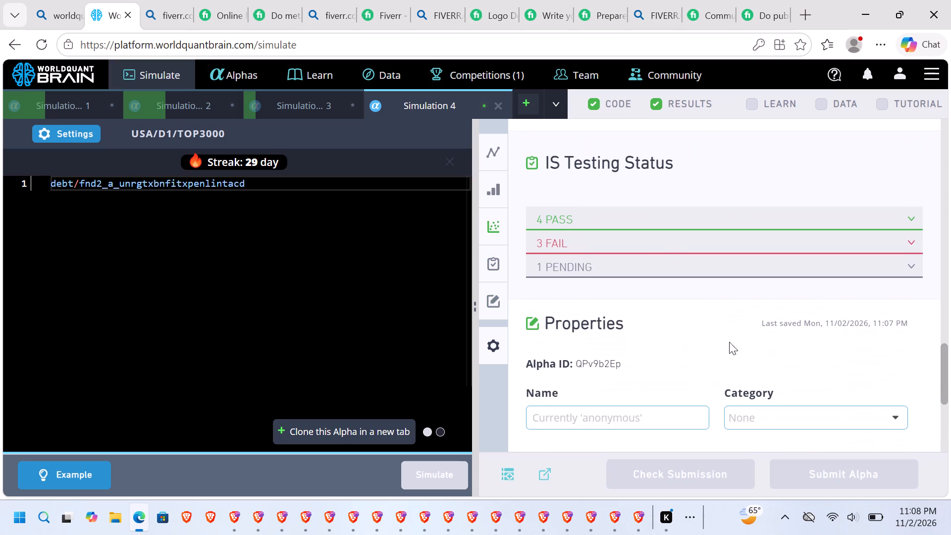
click(660, 228)
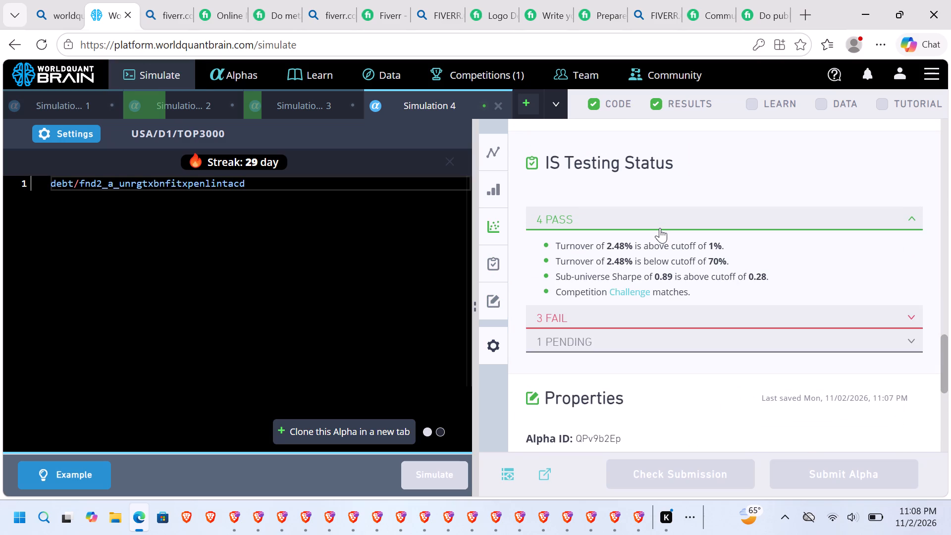
click(633, 320)
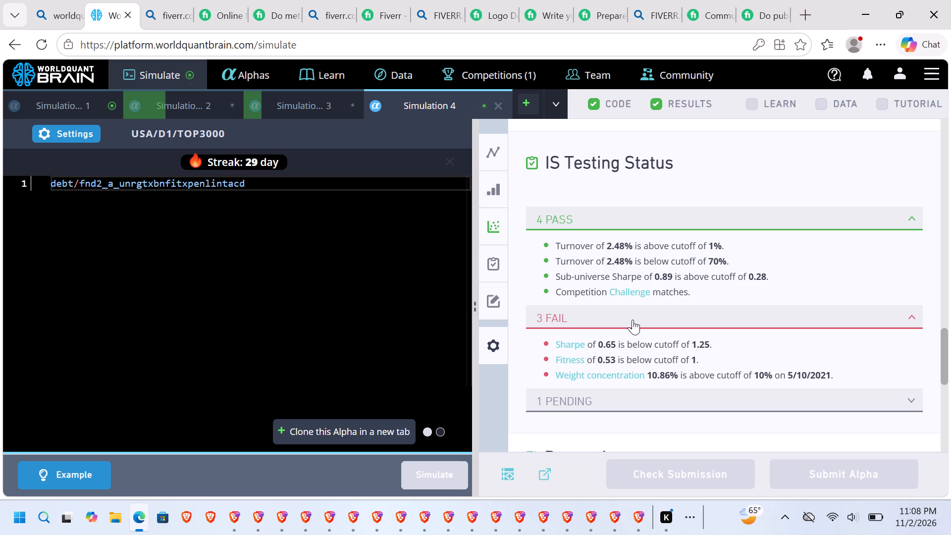
Reveal the rerun Simulation 1's test period and examine its failed IS tests.
click(63, 102)
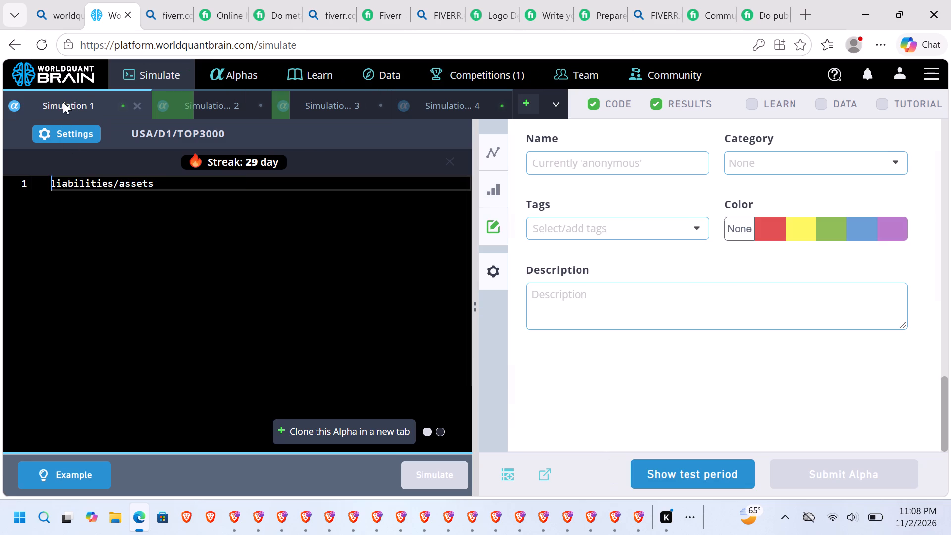
click(708, 464)
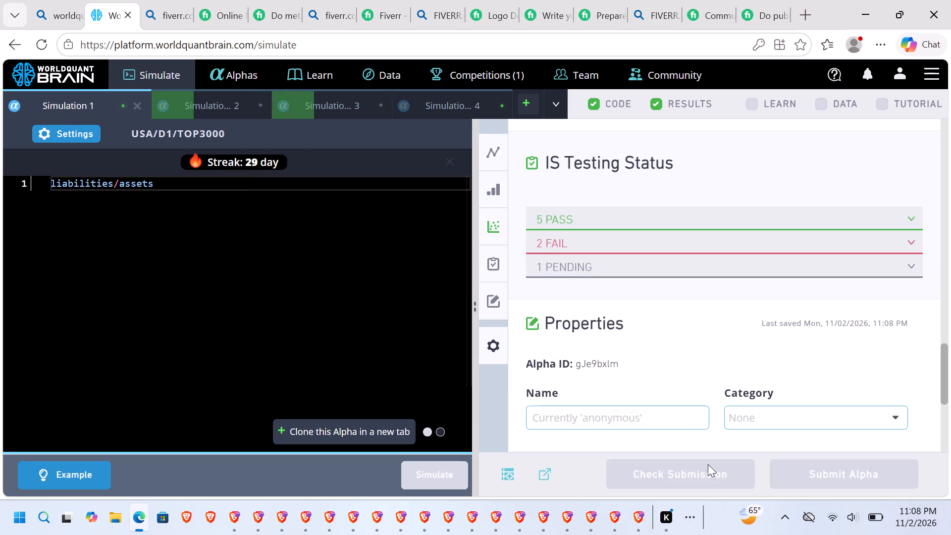
click(648, 237)
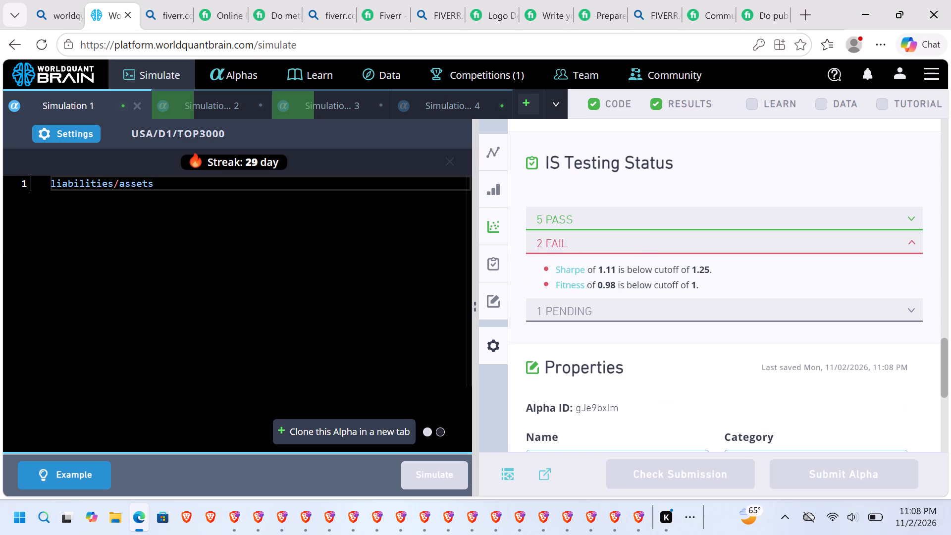
Set Simulation 1's decay to 450 and apply the settings.
click(73, 138)
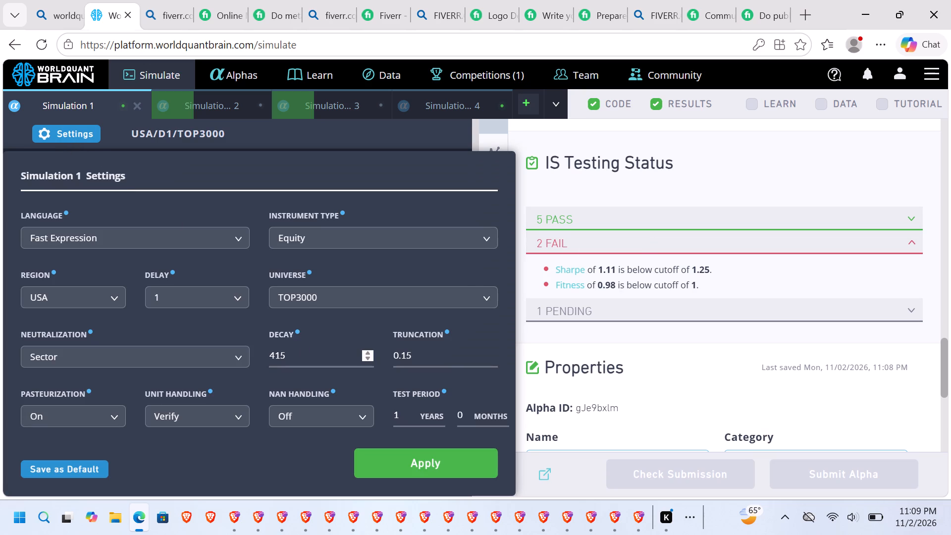
click(294, 355)
key(BackSpace)
key(BackSpace)
text(50)
drag(420, 448, 422, 454)
click(422, 454)
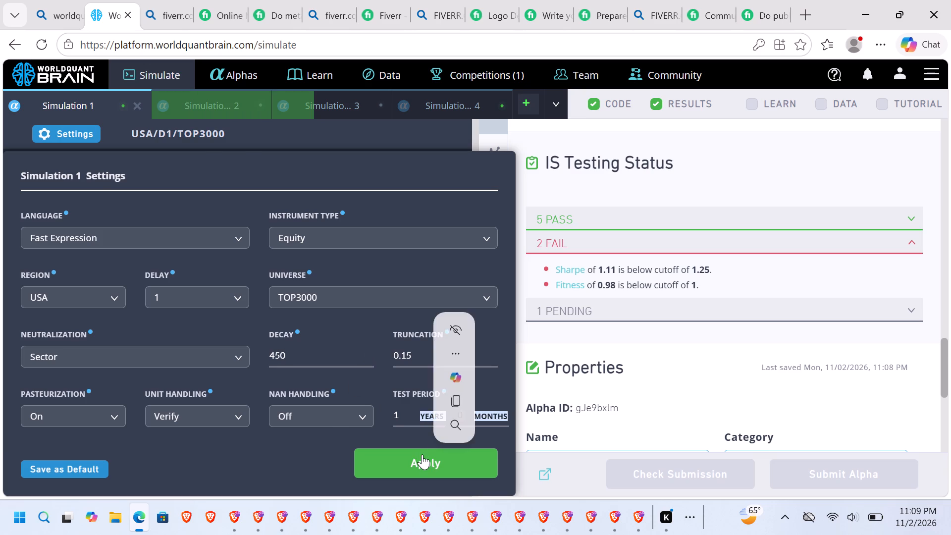
Reveal the rerun Simulation 2's test period and examine its failed IS test.
click(207, 114)
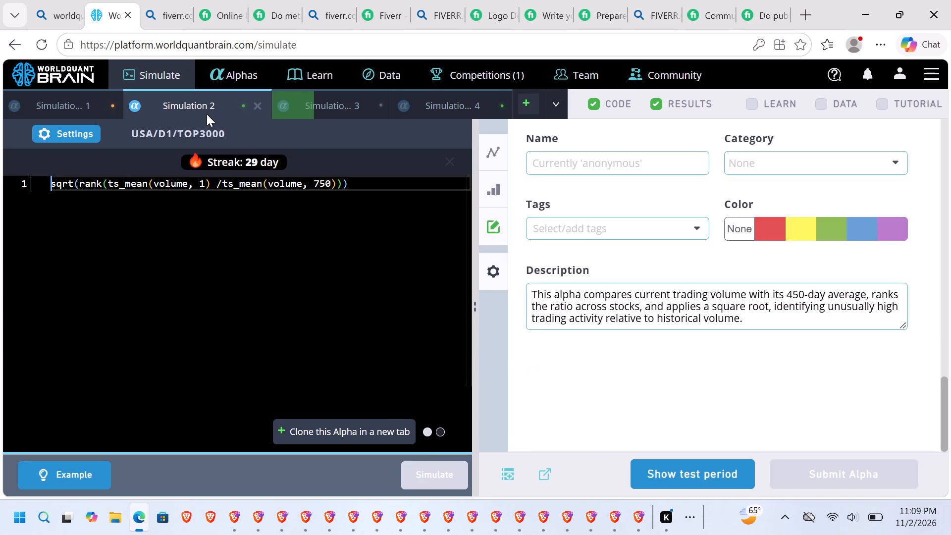
click(694, 471)
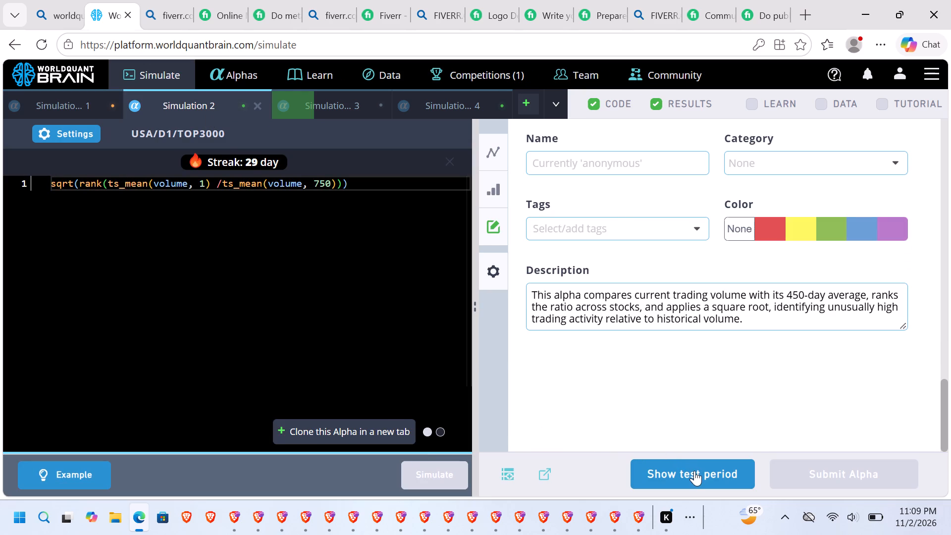
click(715, 269)
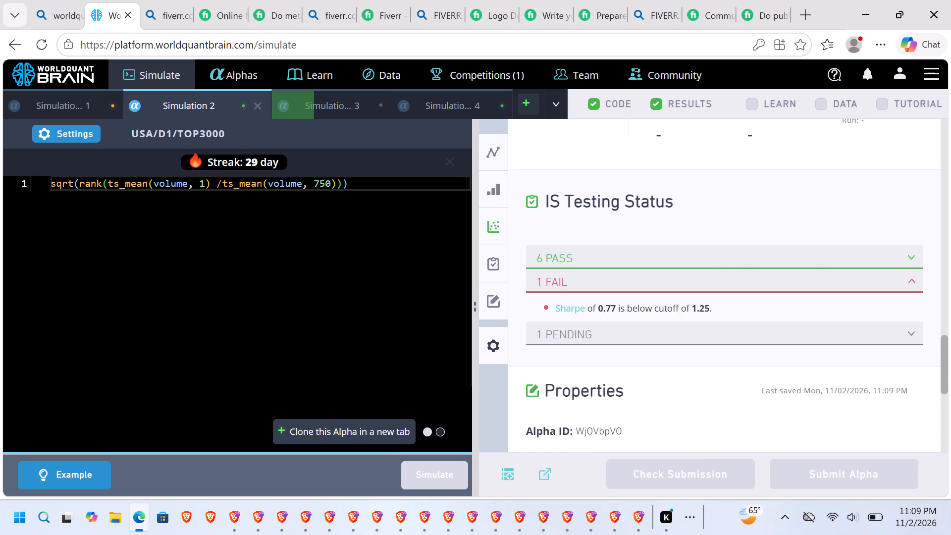
Set Simulation 2's truncation to 0.15, apply the settings and rerun the simulation.
click(86, 132)
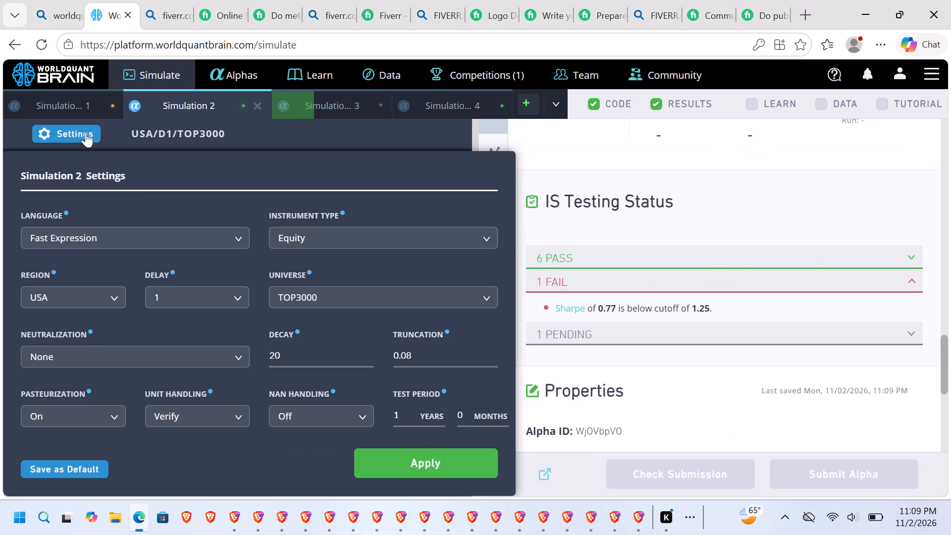
click(421, 353)
key(BackSpace)
key(BackSpace)
key(1)
key(5)
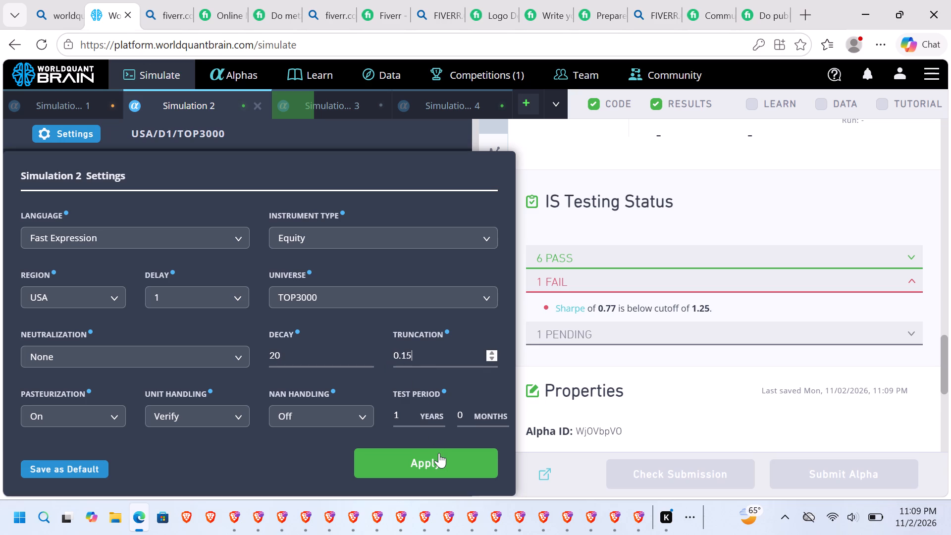
click(439, 453)
click(440, 467)
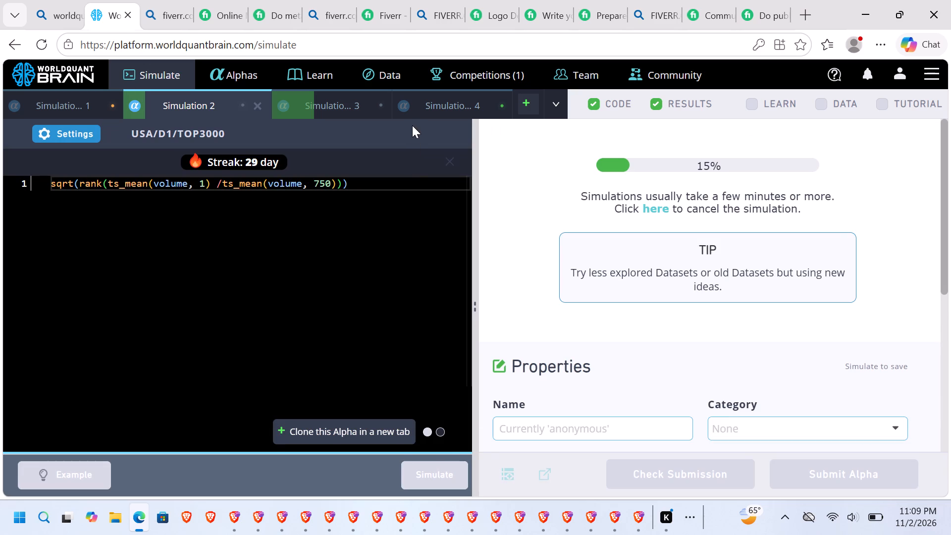
Return to Simulation 1 and rerun it with the newly applied decay setting.
click(434, 100)
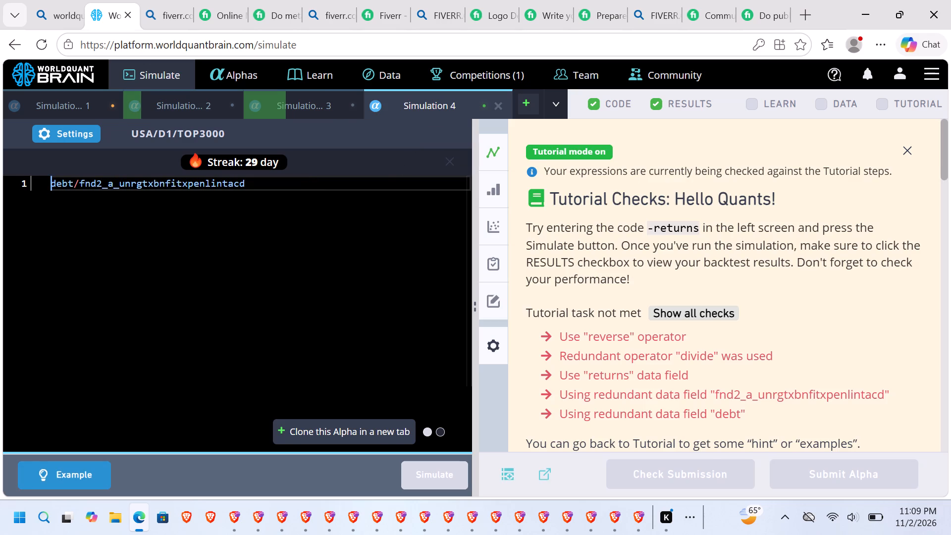
click(79, 105)
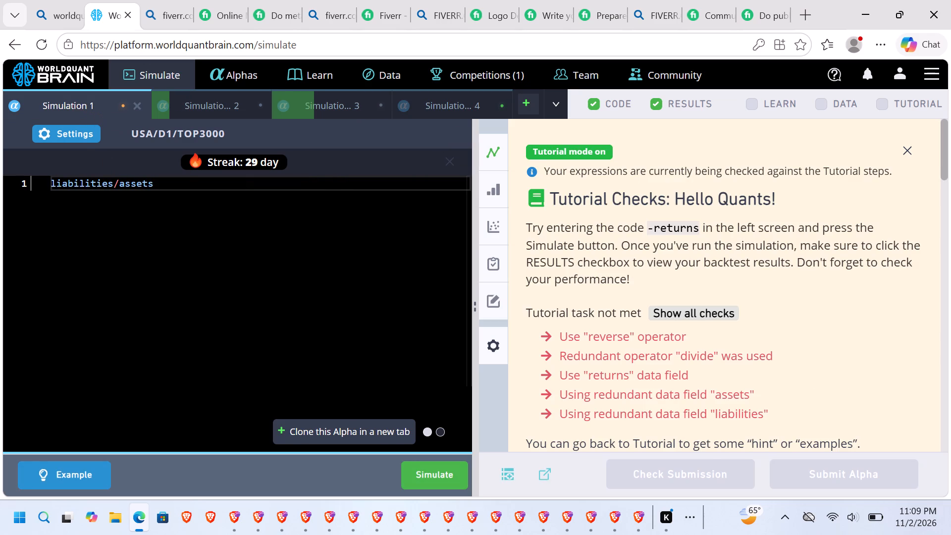
click(418, 472)
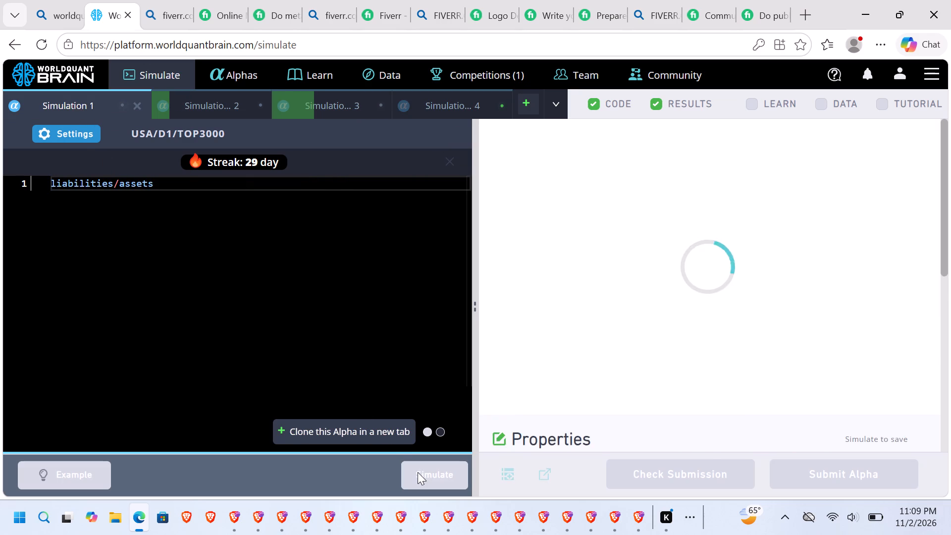
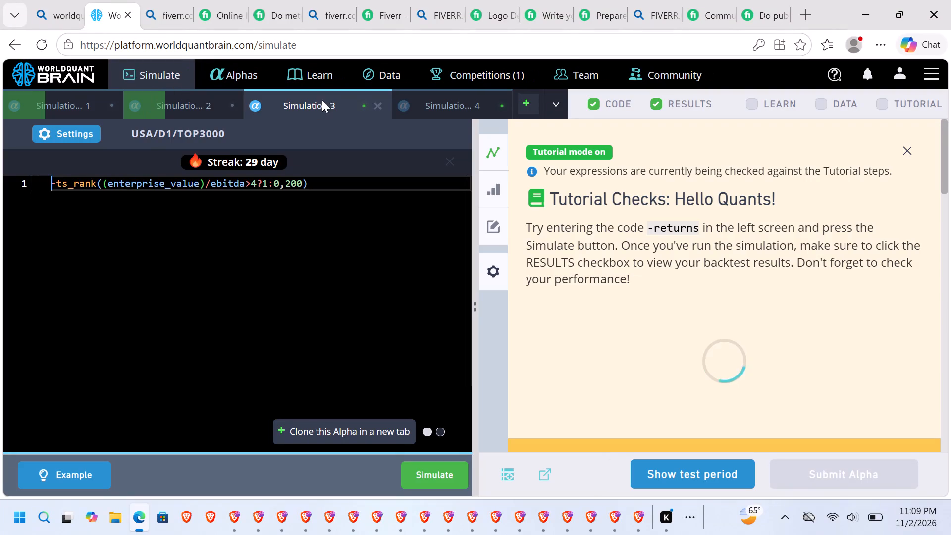
Reveal Simulation 3's test period and run the self-correlation check on its alpha.
click(671, 472)
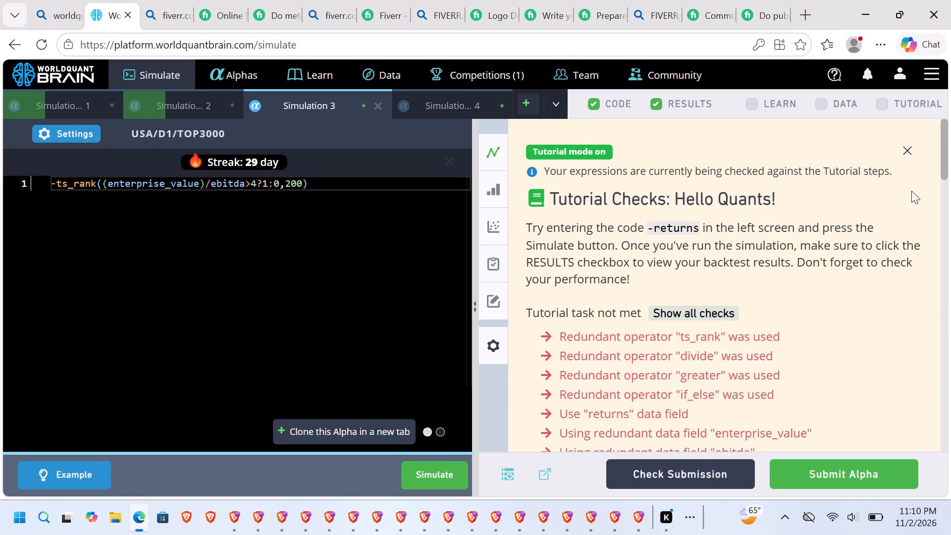
drag(945, 156, 950, 175)
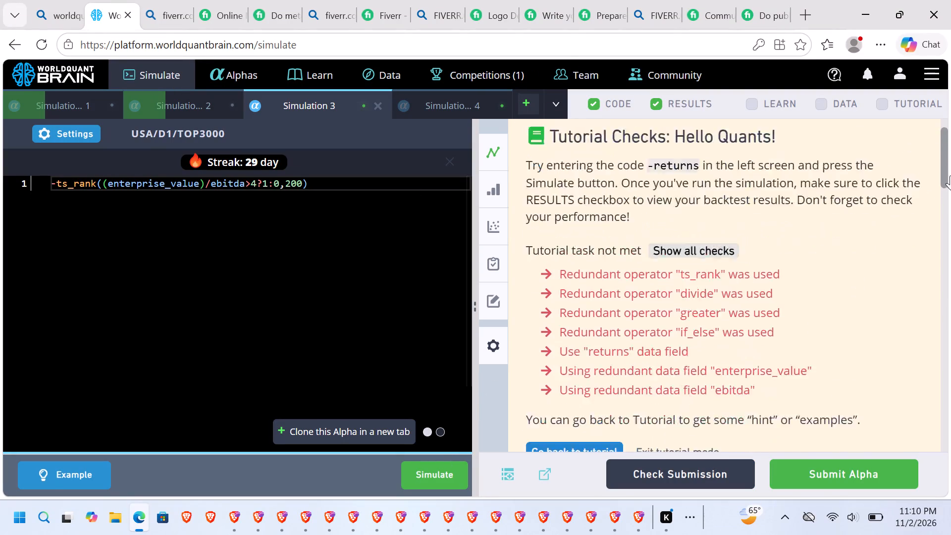
drag(950, 175, 950, 311)
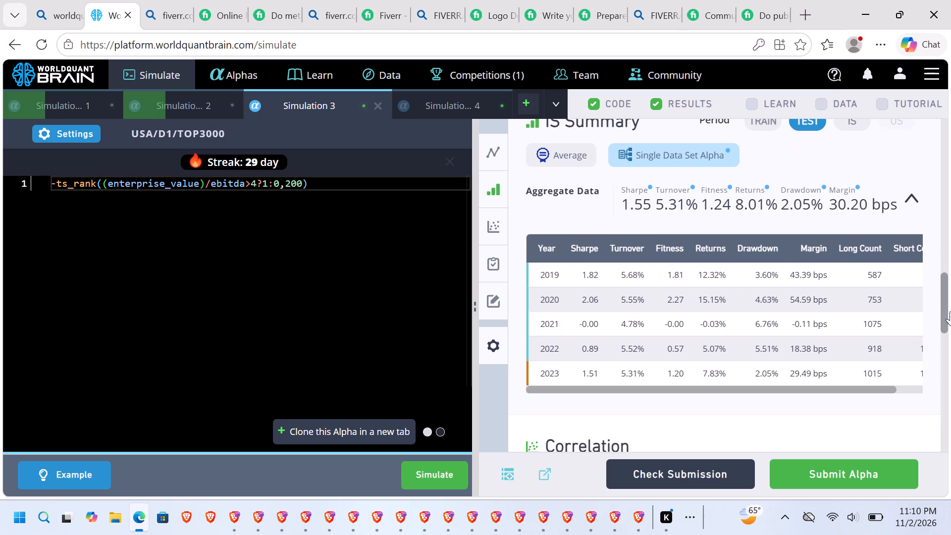
drag(950, 311, 950, 329)
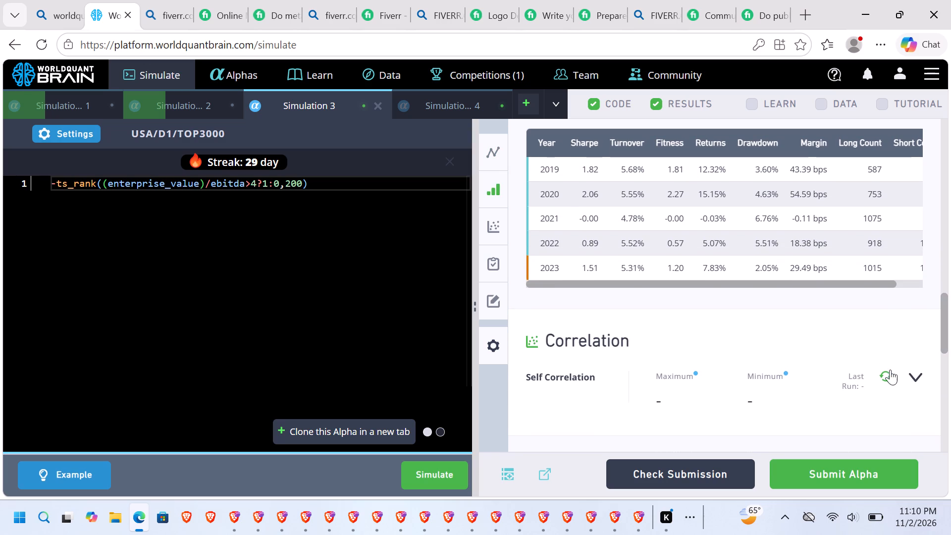
click(884, 380)
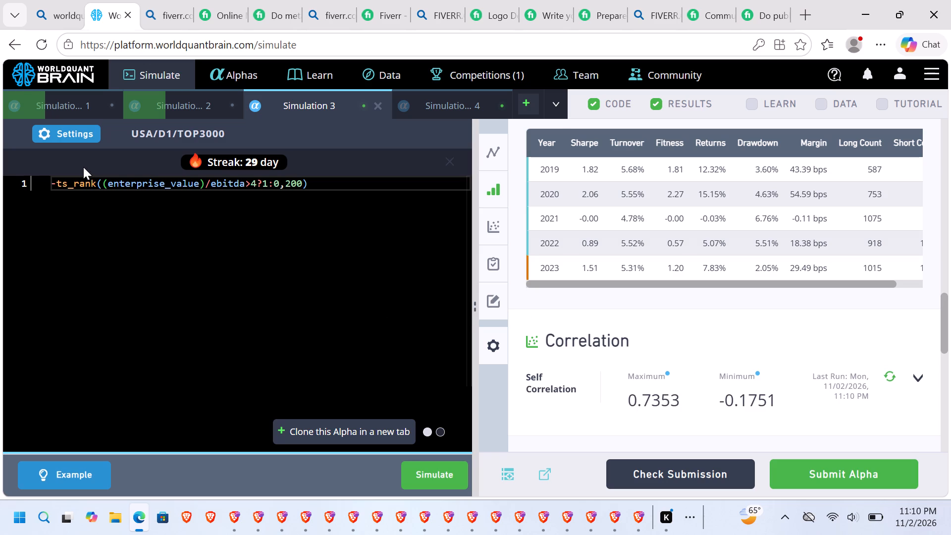
Set the ts_rank lookback in Simulation 3's expression to 100 and start the simulation.
click(65, 137)
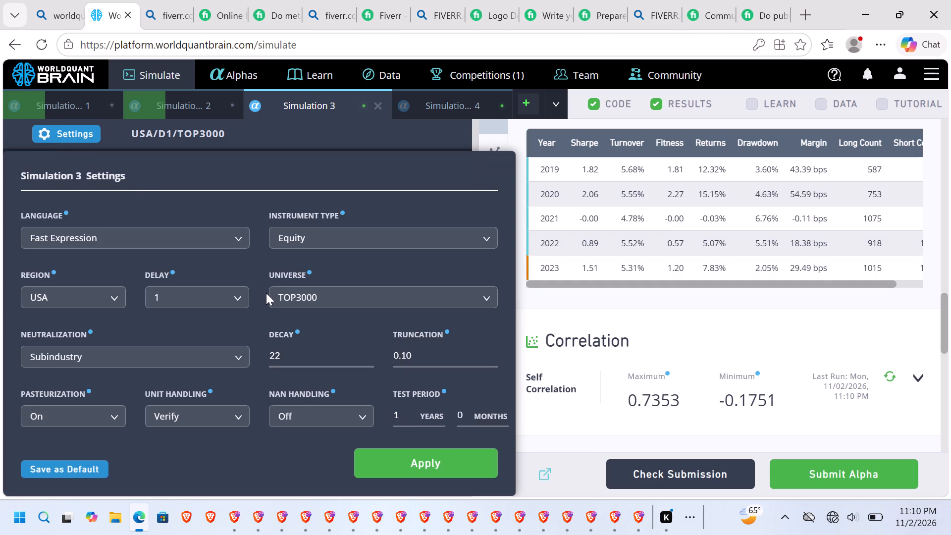
click(559, 310)
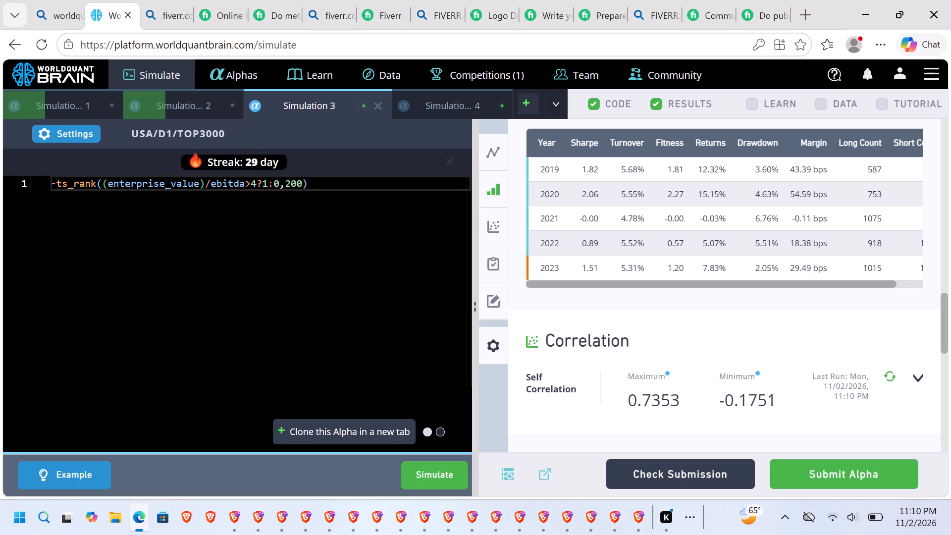
click(290, 190)
key(BackSpace)
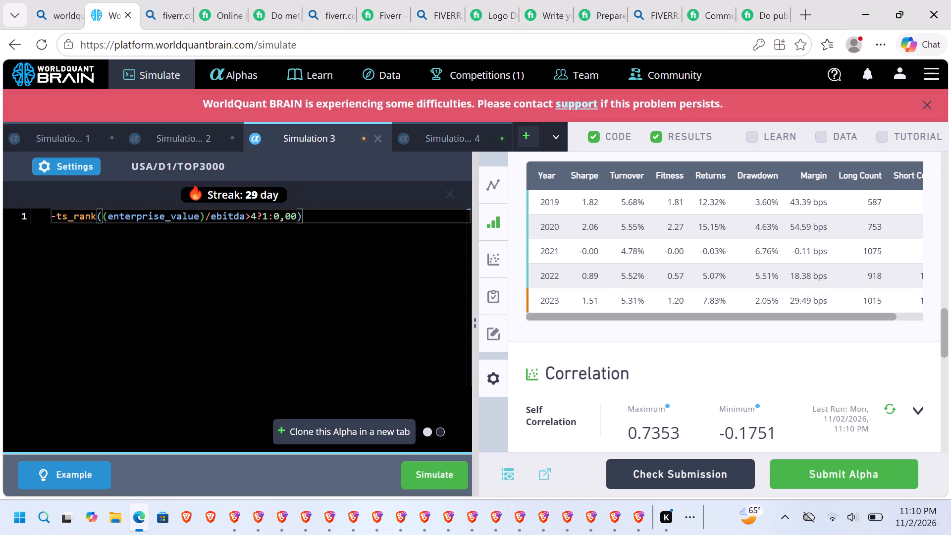
key(1)
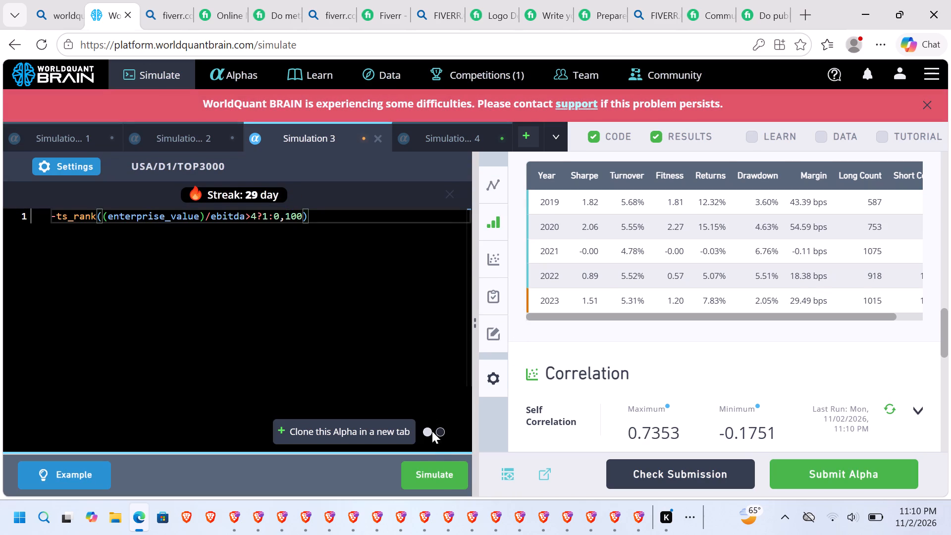
click(438, 474)
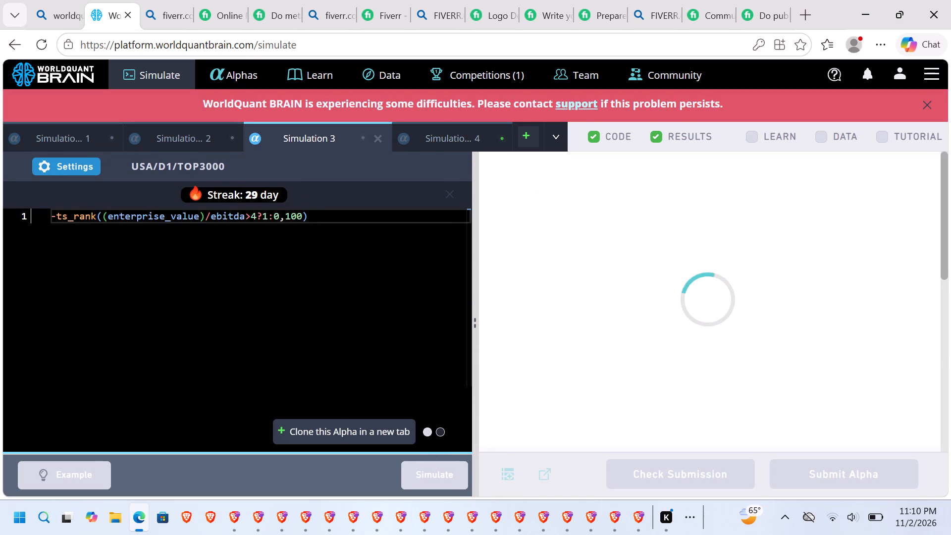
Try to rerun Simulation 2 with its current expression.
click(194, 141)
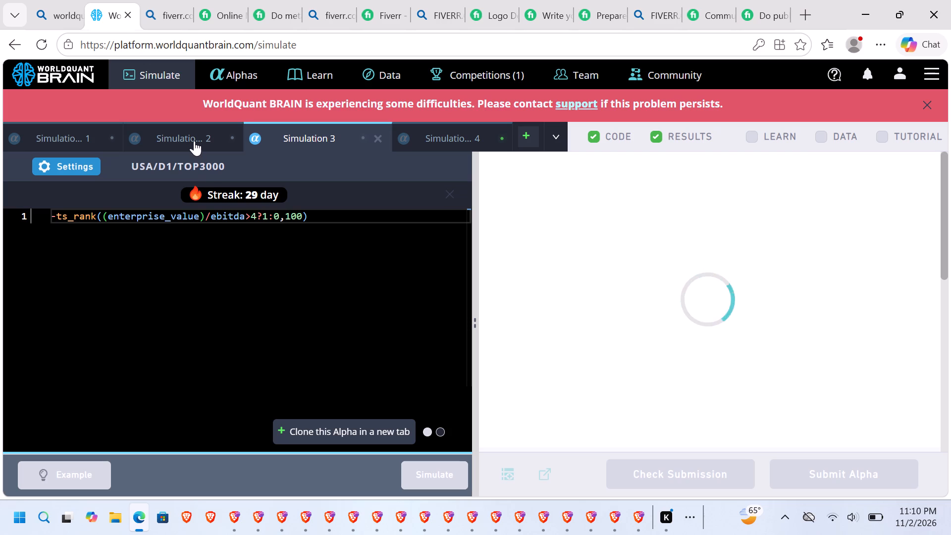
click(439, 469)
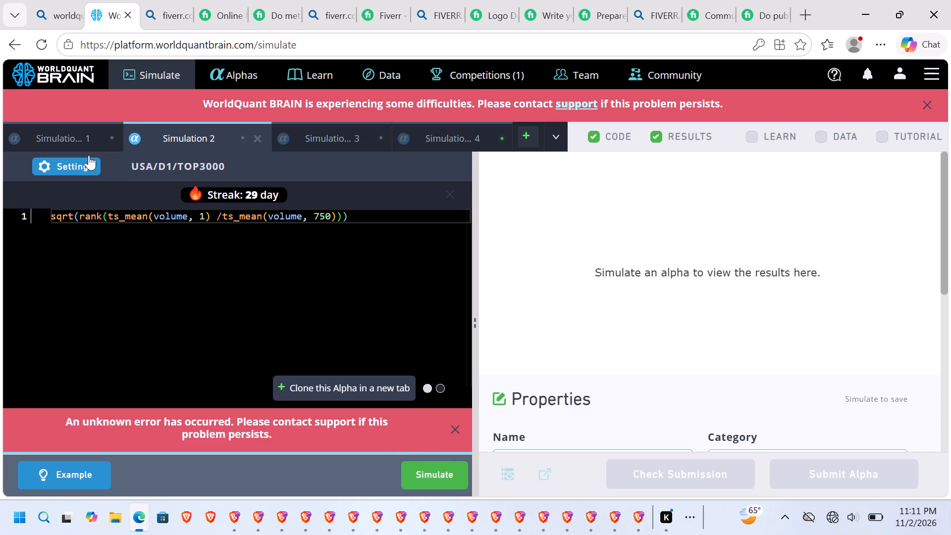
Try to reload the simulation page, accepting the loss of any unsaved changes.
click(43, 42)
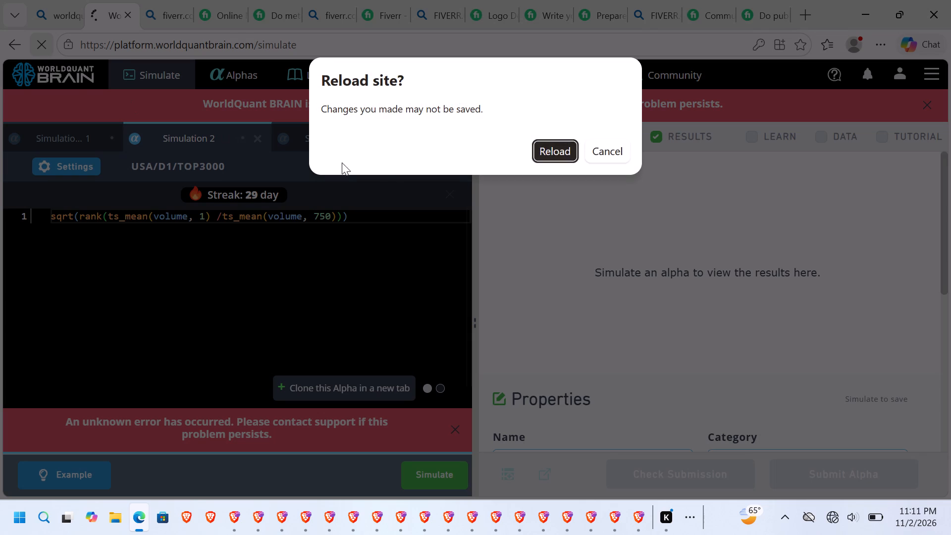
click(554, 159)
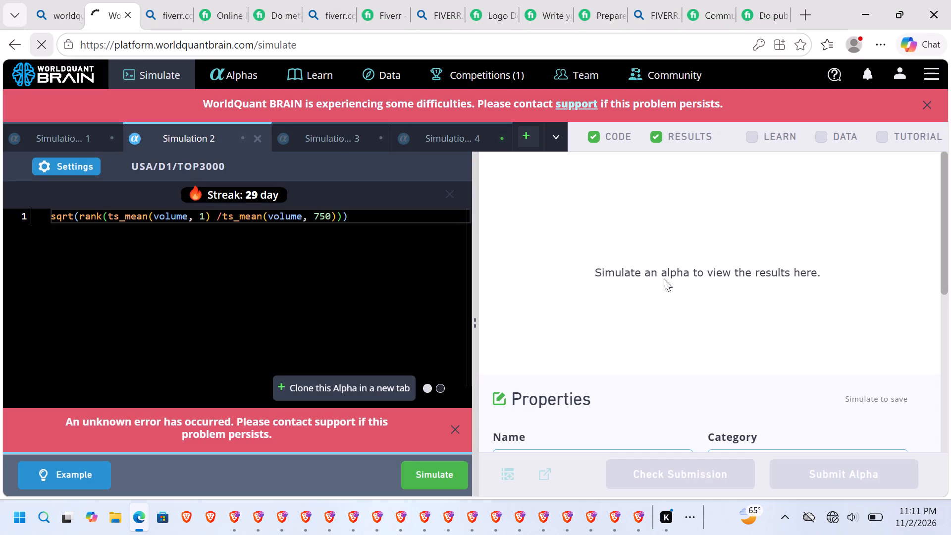
Switch the computer's Wi-Fi connection to the Airtel_5G network, keeping automatic connection enabled.
click(831, 526)
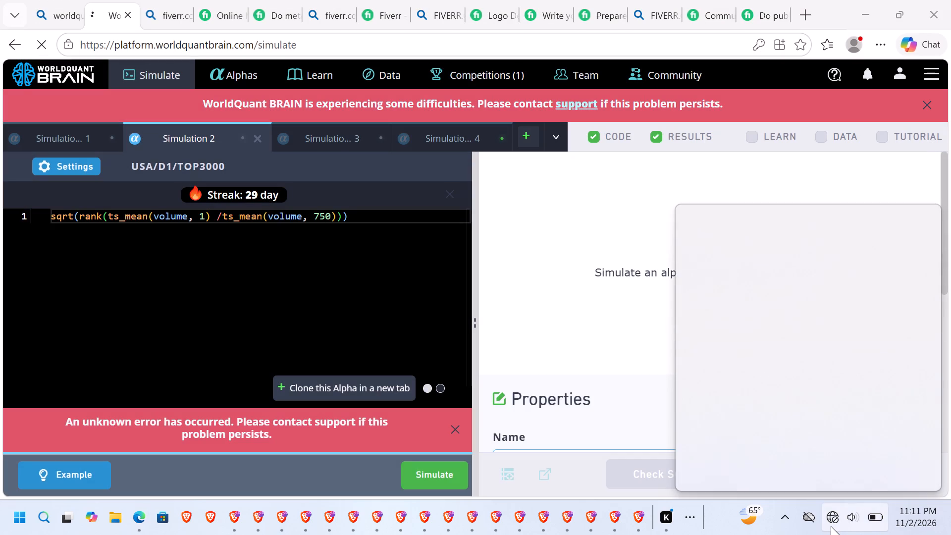
click(745, 232)
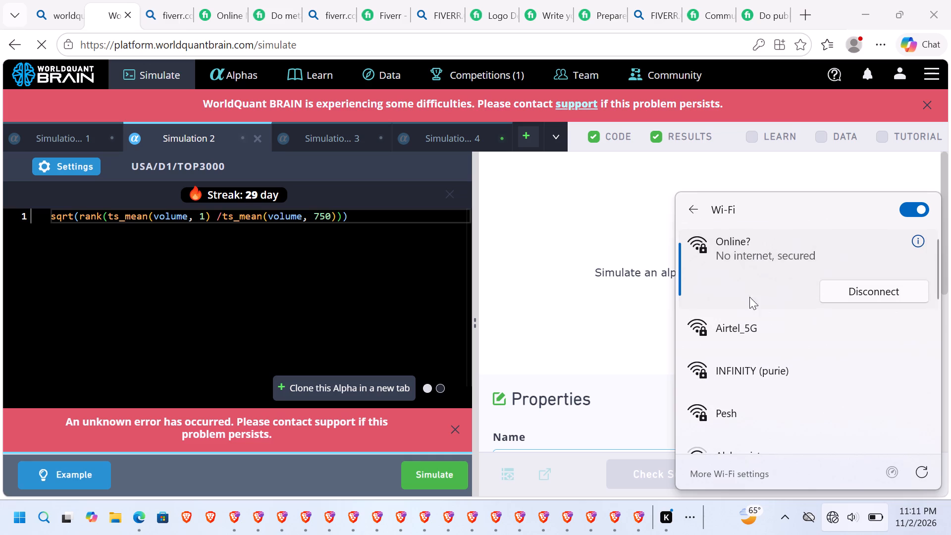
click(716, 344)
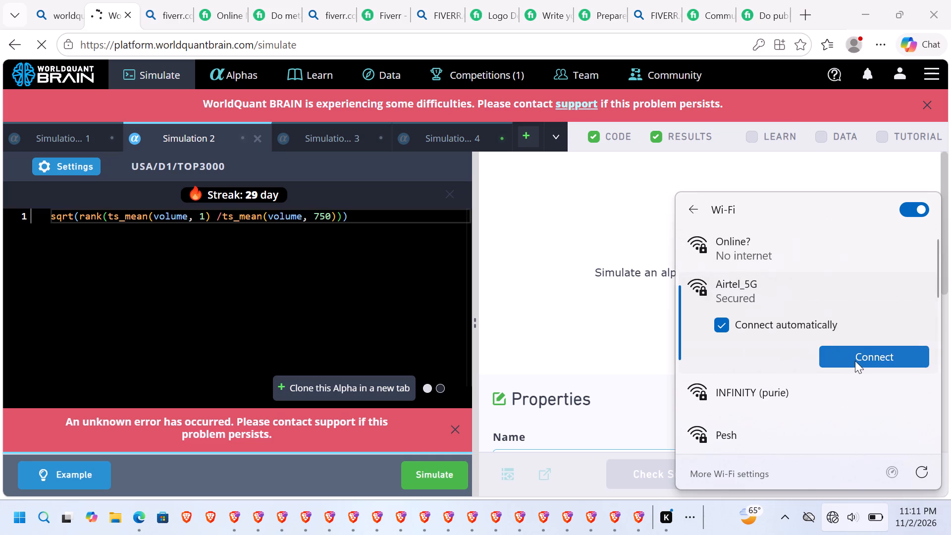
click(855, 361)
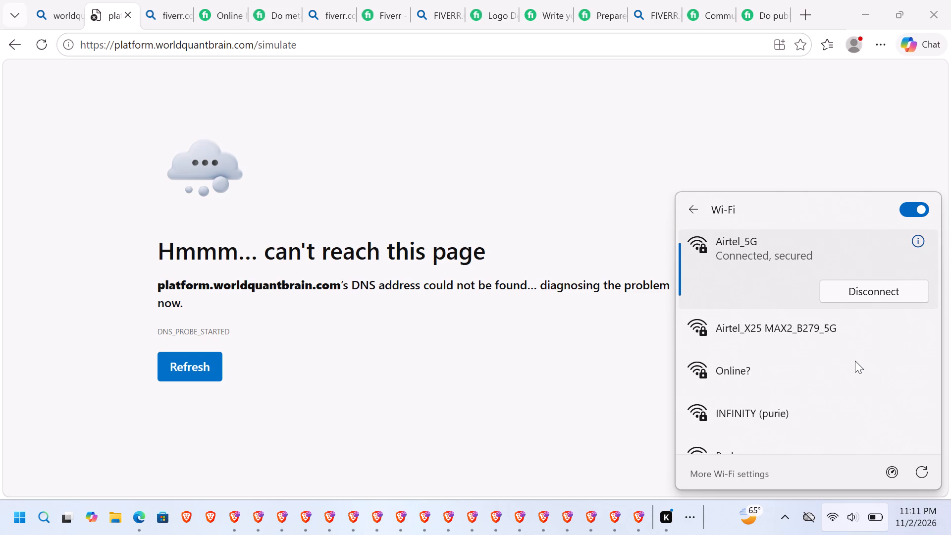
click(505, 343)
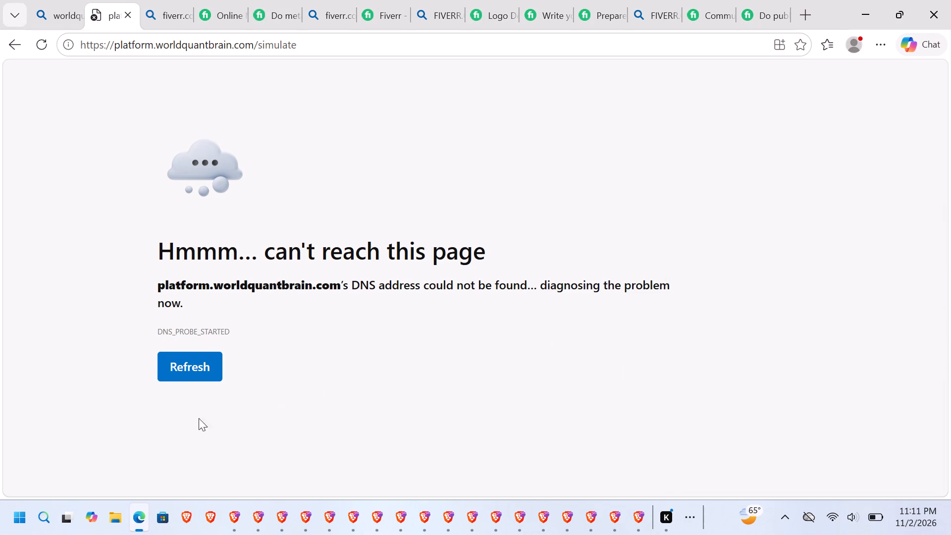
Try the connection troubleshooter on the browser's error page and reload the WorldQuant BRAIN simulate page.
click(169, 364)
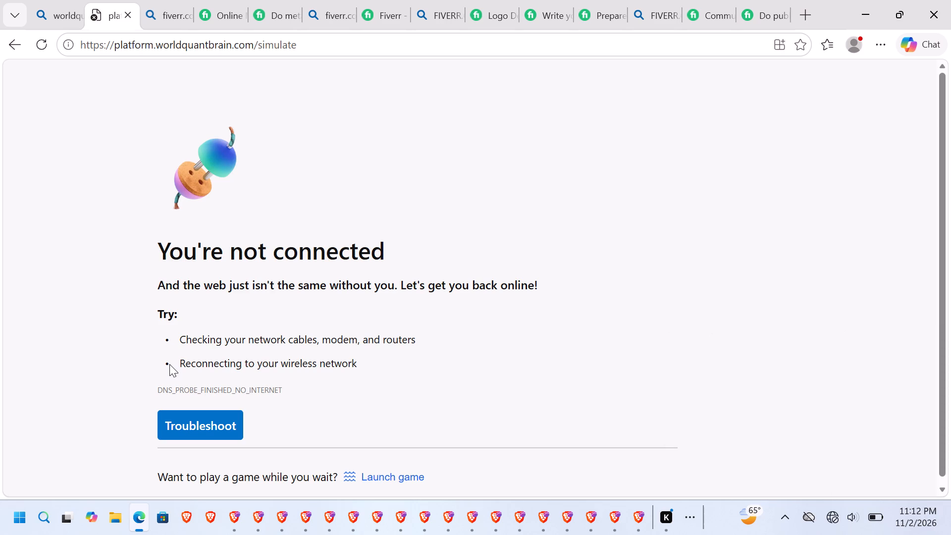
click(174, 426)
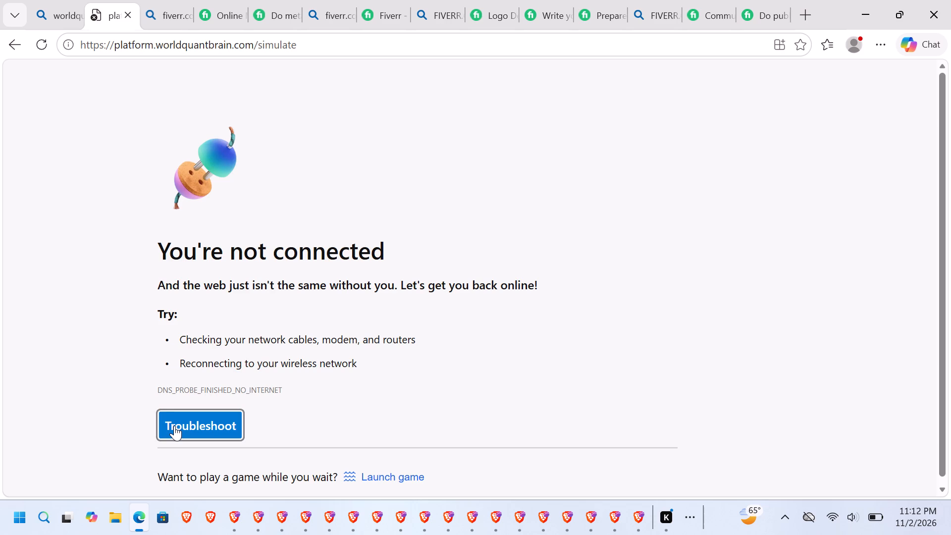
click(174, 426)
click(43, 47)
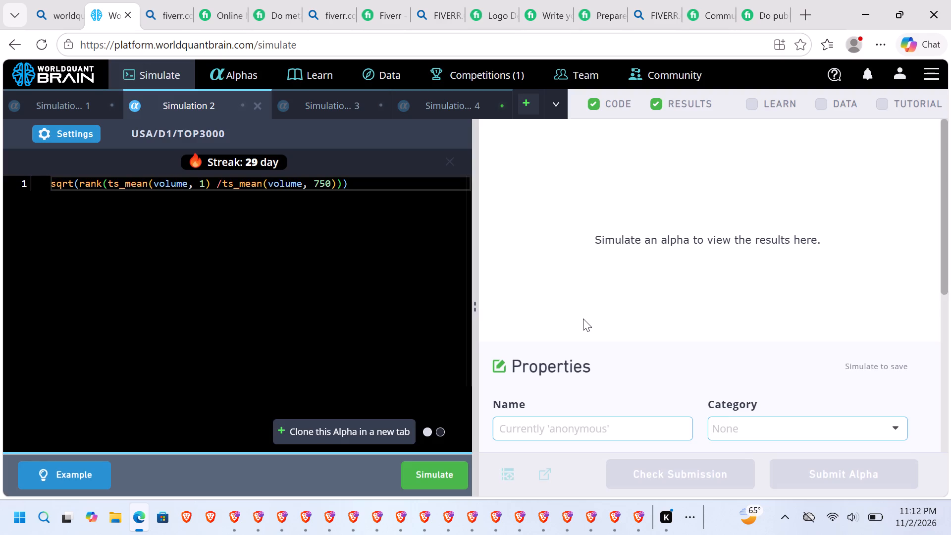
Rerun Simulation 2, and rerun Simulation 3 with its edited ts_rank expression.
click(440, 463)
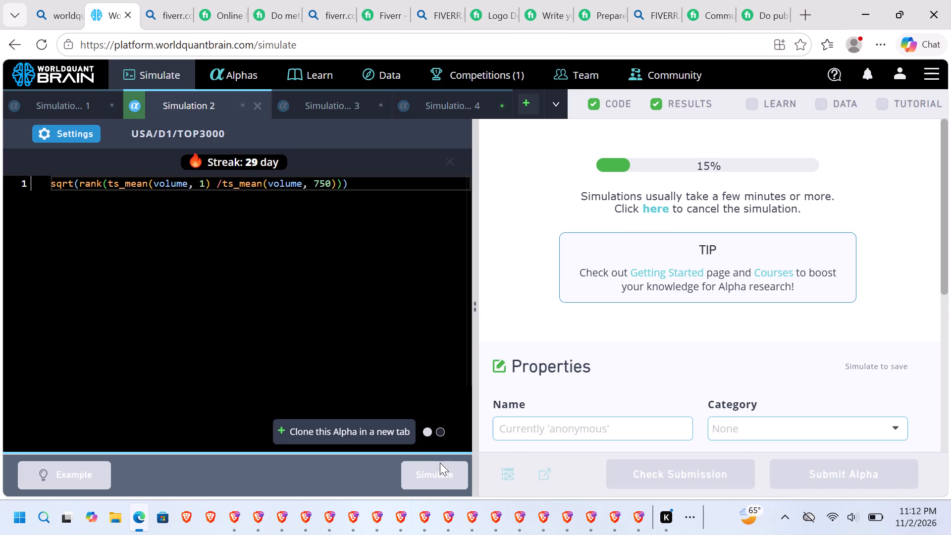
click(332, 97)
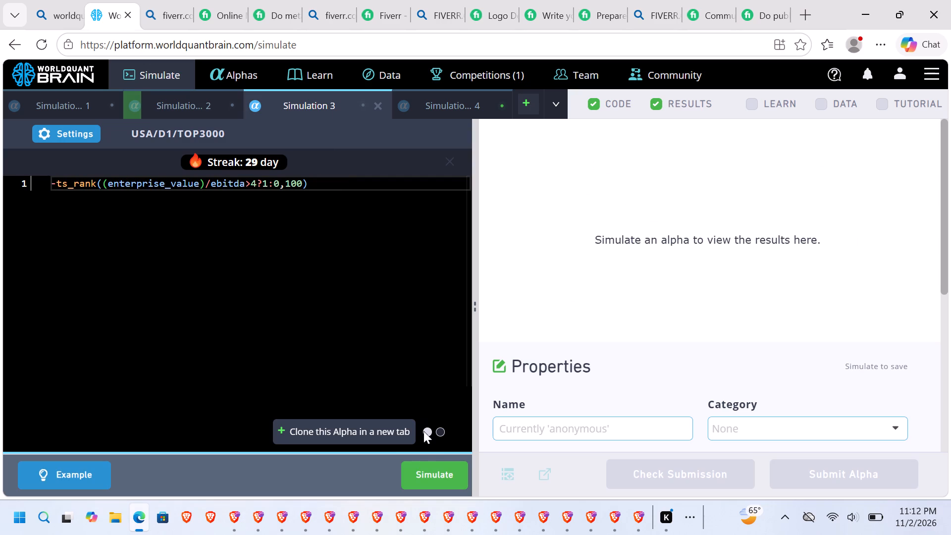
click(435, 481)
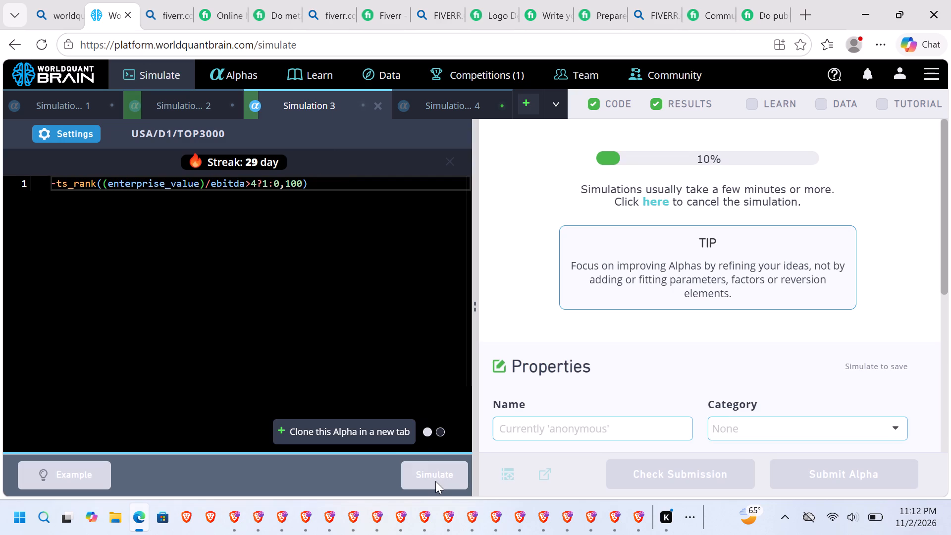
Check Simulation 4, and rerun Simulation 1 with the liabilities/assets expression.
click(455, 95)
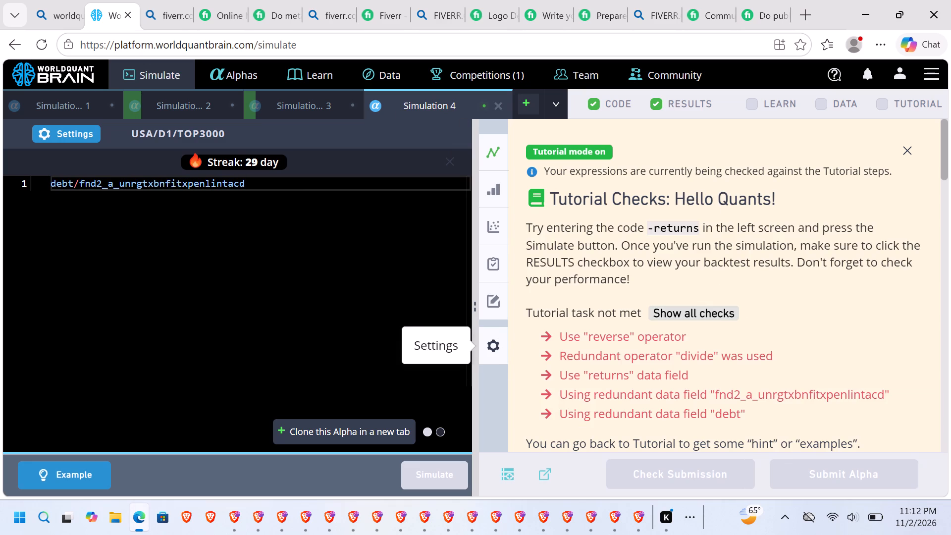
click(69, 102)
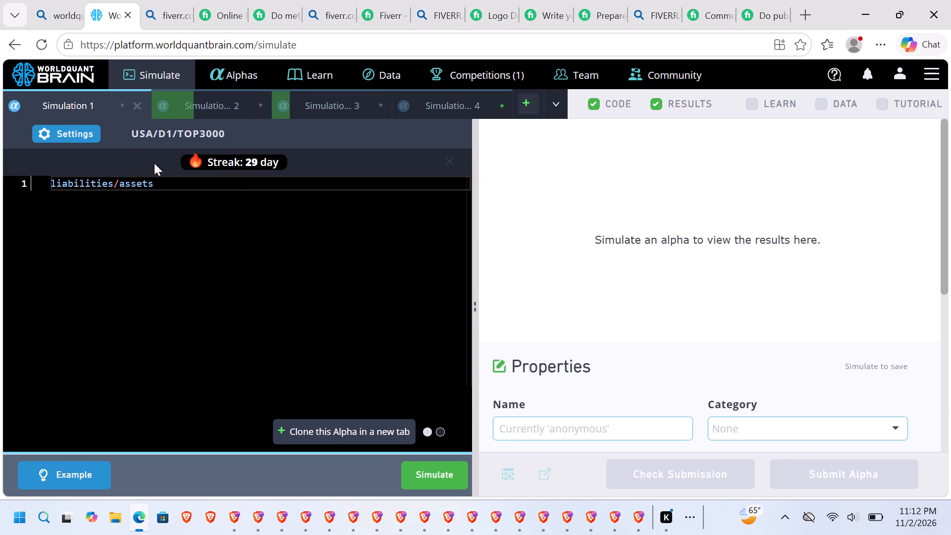
click(431, 460)
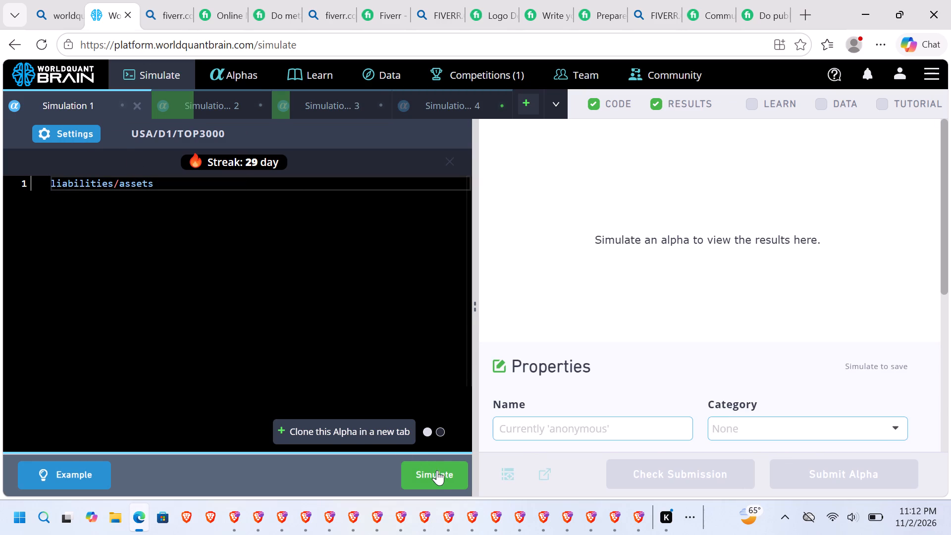
click(437, 470)
click(700, 520)
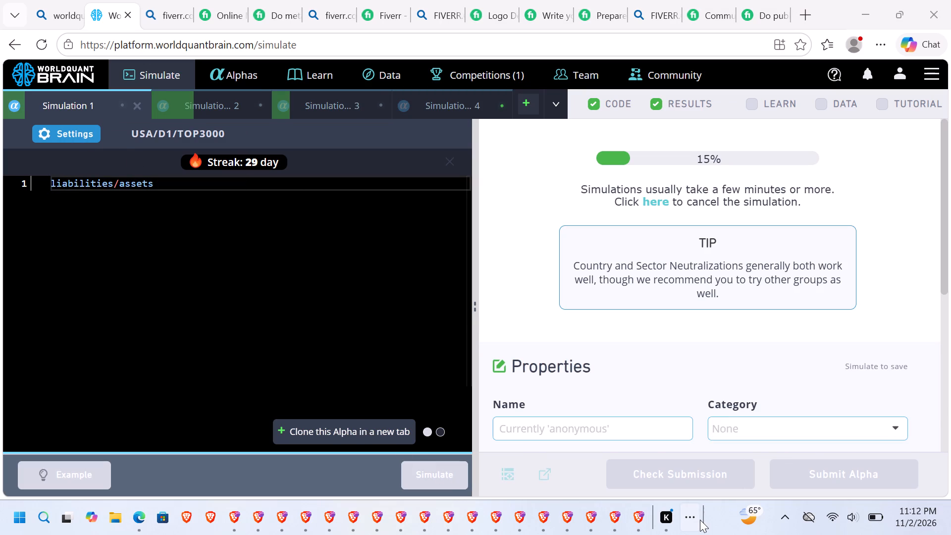
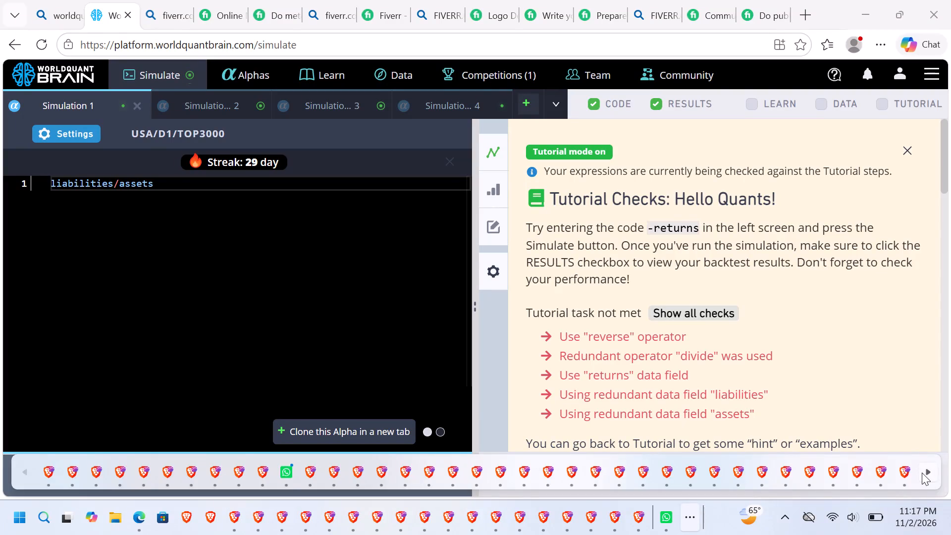
Show the remaining open application windows in the taskbar overflow.
click(922, 473)
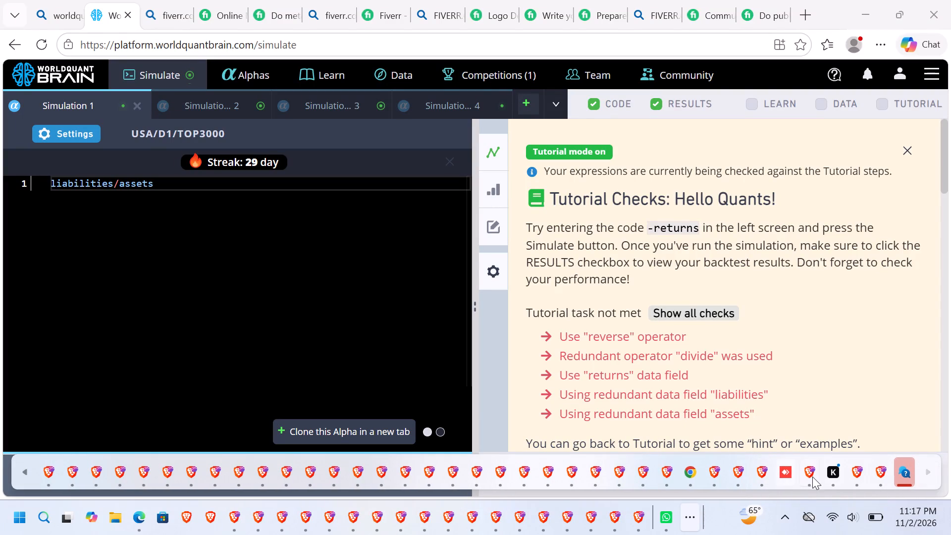
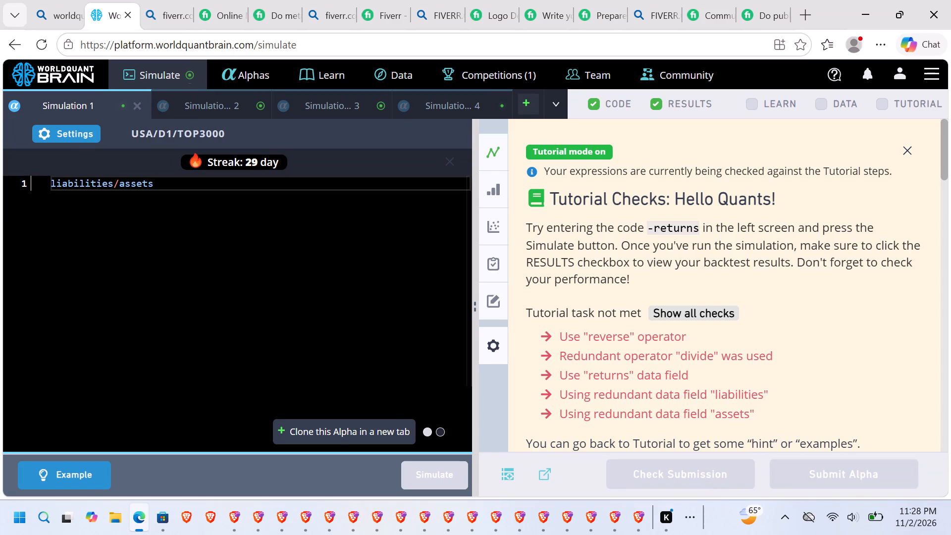
Show the test period results for Simulation 2 and expand the failed checks in its IS Testing Status.
click(192, 111)
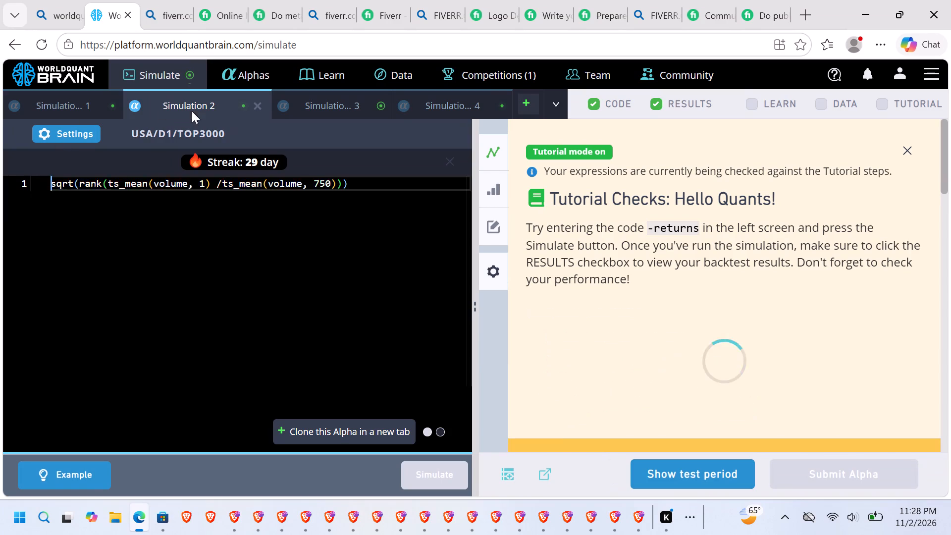
click(686, 492)
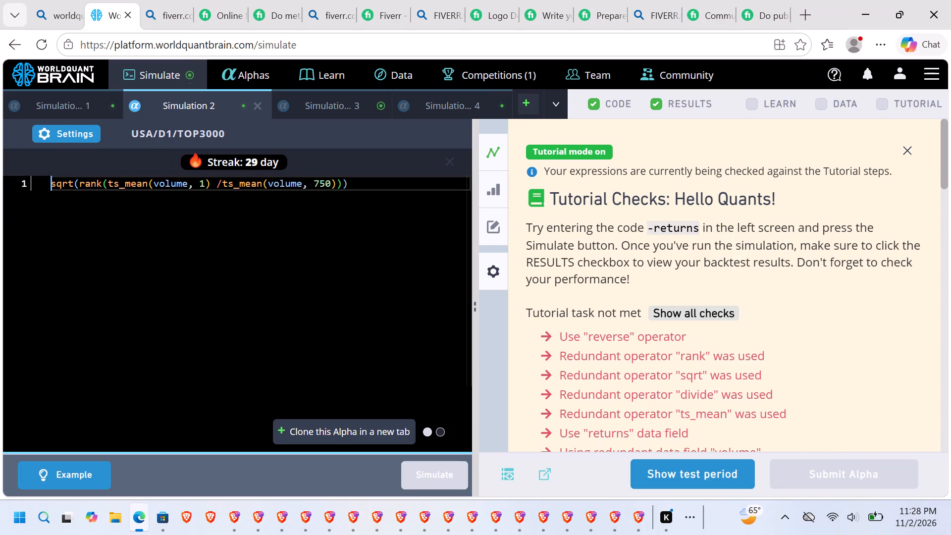
click(689, 480)
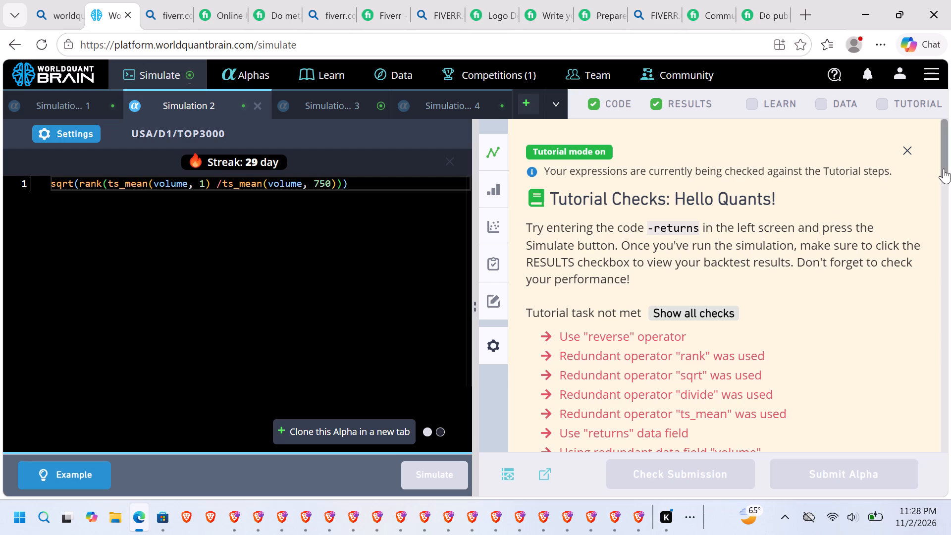
drag(944, 168, 950, 385)
click(634, 294)
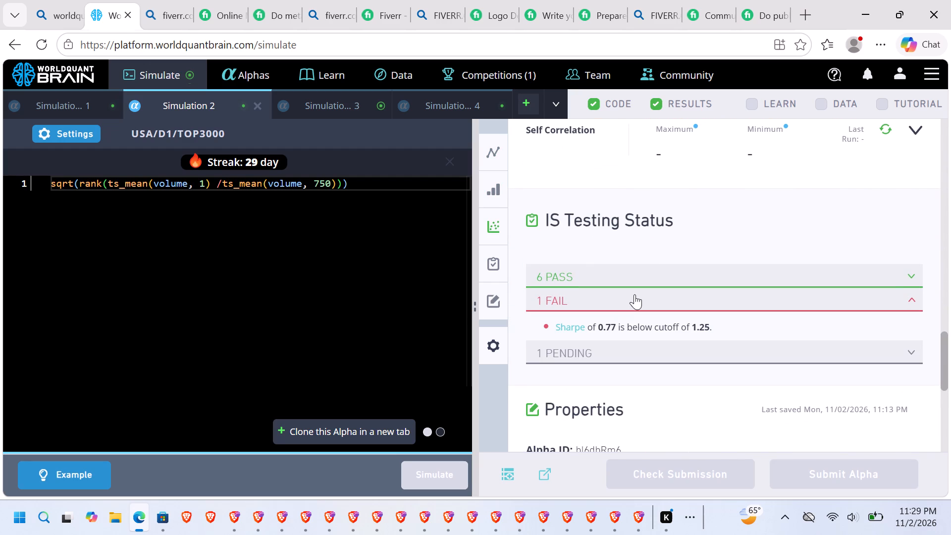
Set Simulation 2's truncation to 0.04, apply the settings and rerun the simulation.
click(86, 138)
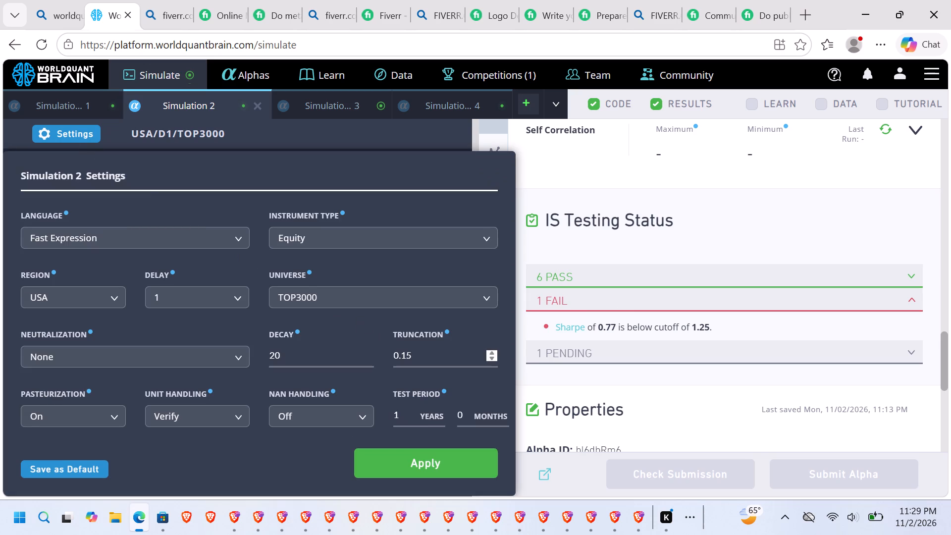
click(427, 360)
key(BackSpace)
key(BackSpace)
text(04)
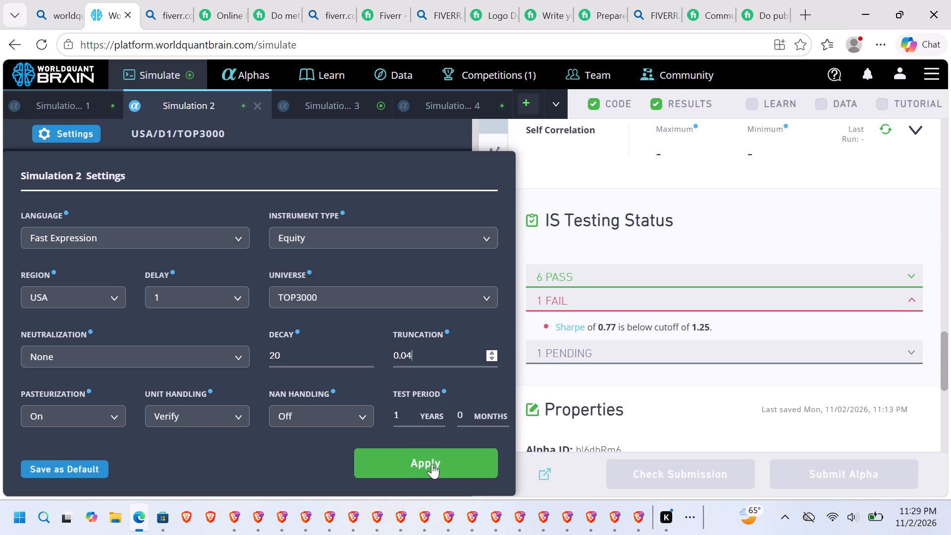
click(432, 464)
triple_click(432, 464)
triple_click(432, 464)
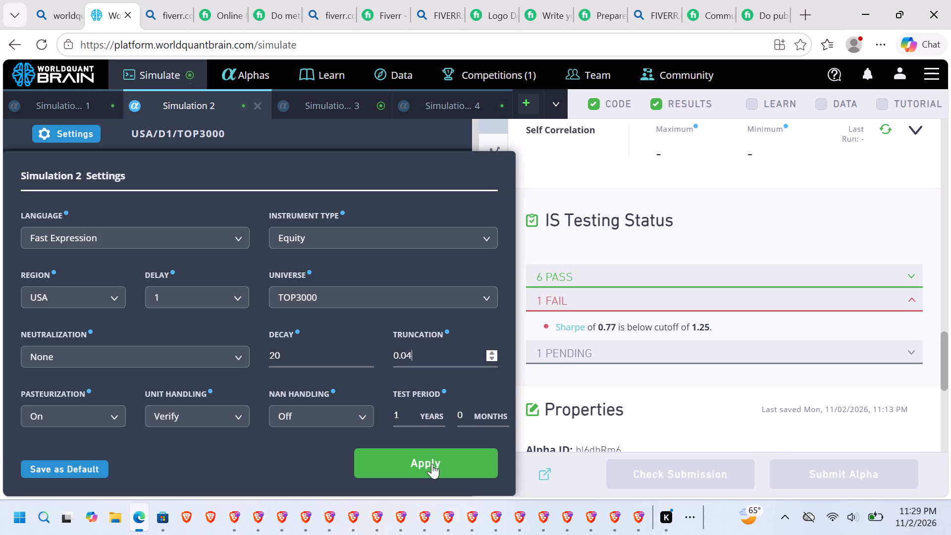
double_click(432, 464)
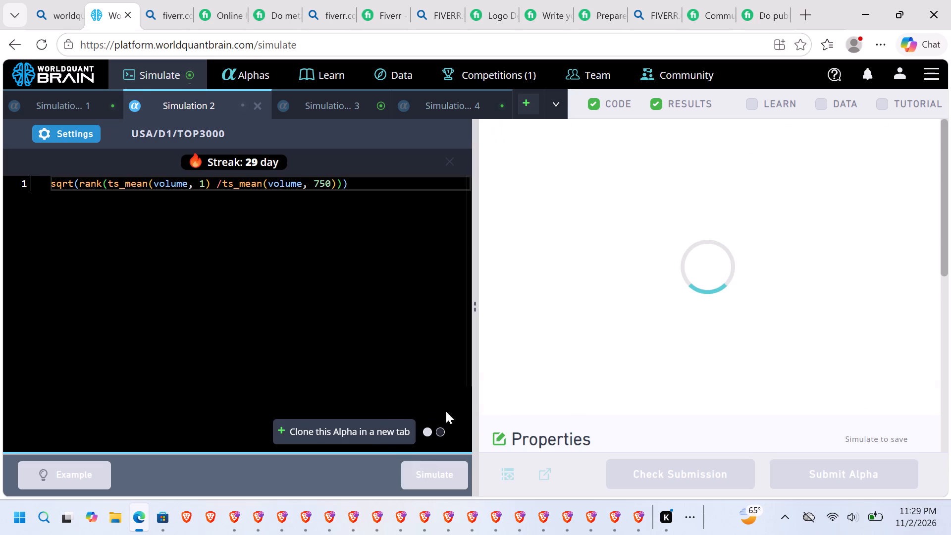
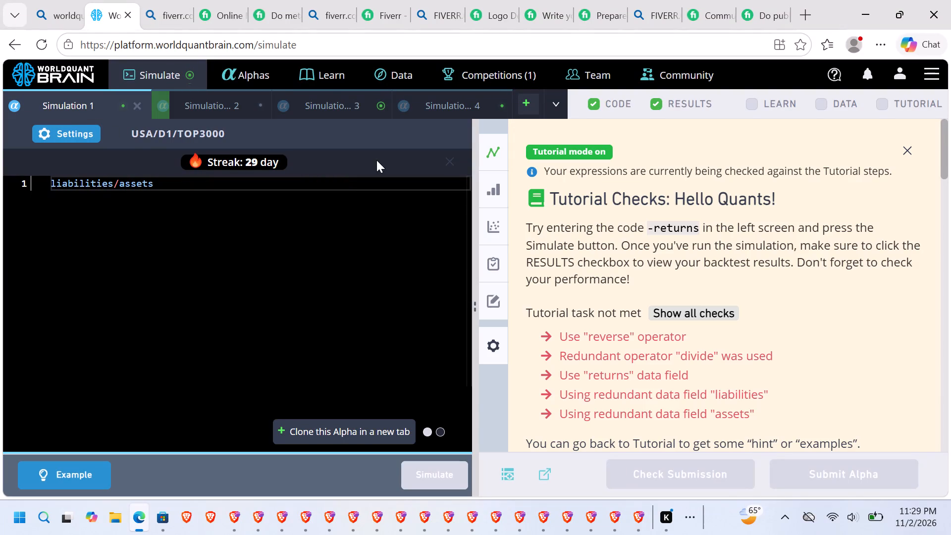
Show Simulation 3's test period results, check its IS Testing Status and run its self-correlation check.
click(329, 112)
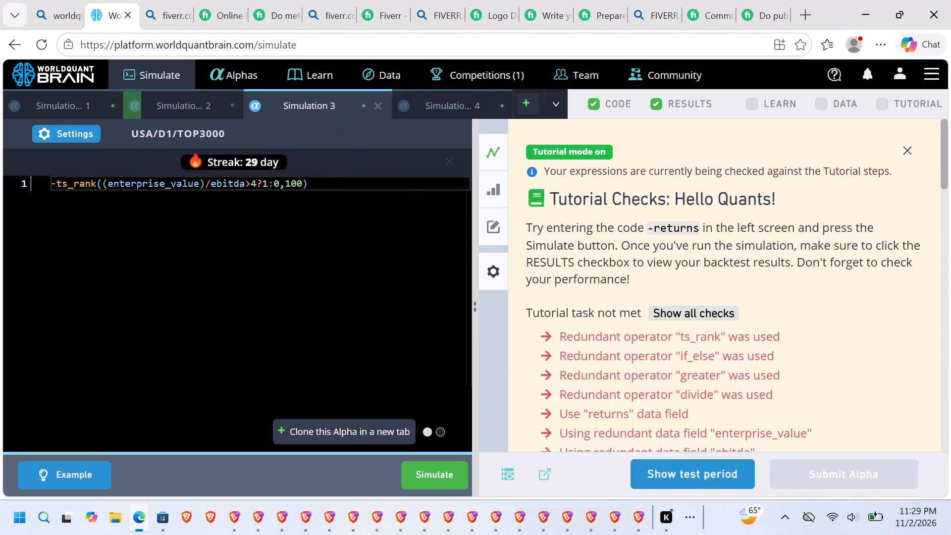
click(712, 474)
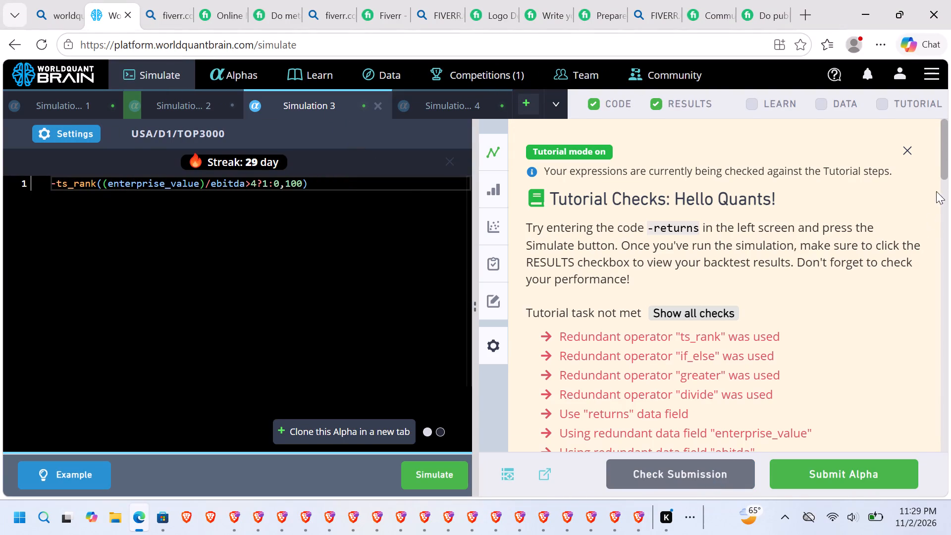
drag(949, 153, 926, 187)
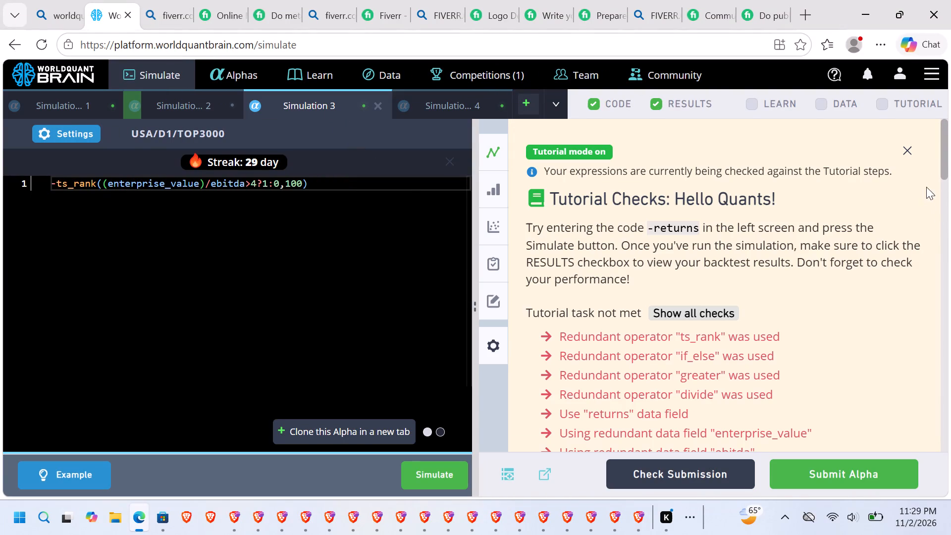
drag(926, 187, 943, 161)
drag(943, 161, 950, 243)
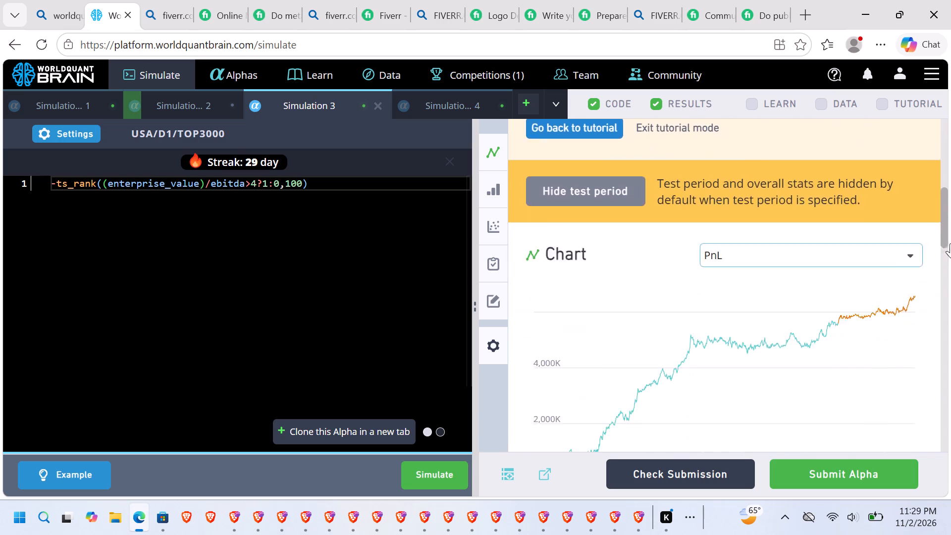
drag(950, 243, 950, 396)
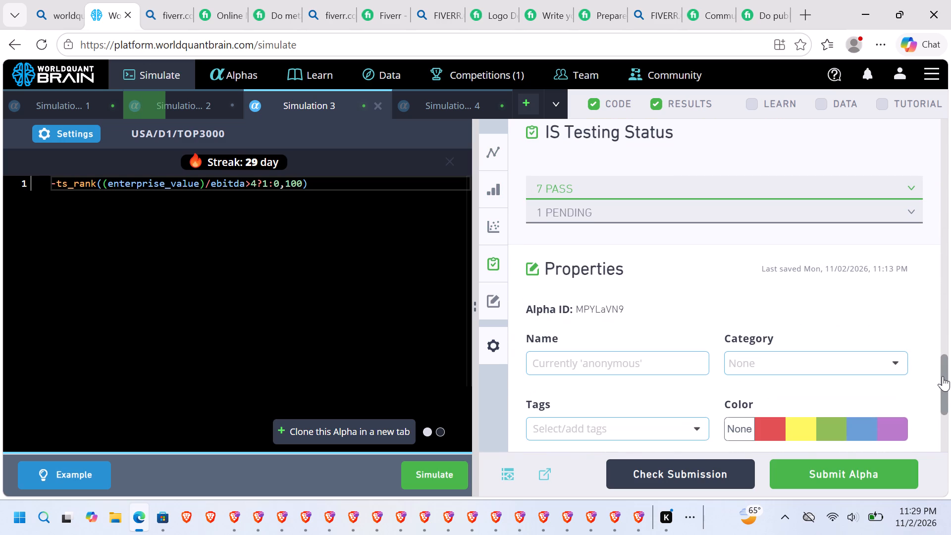
drag(943, 376, 938, 335)
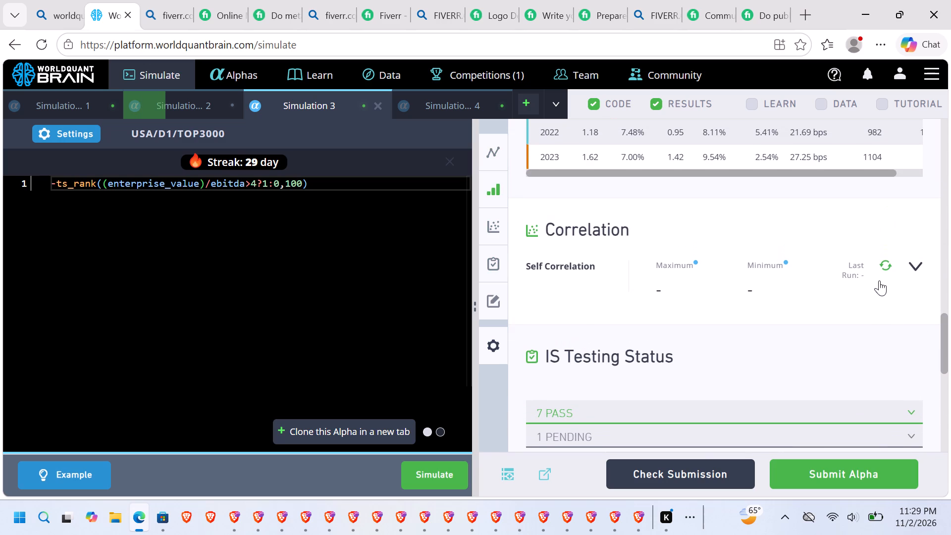
click(883, 265)
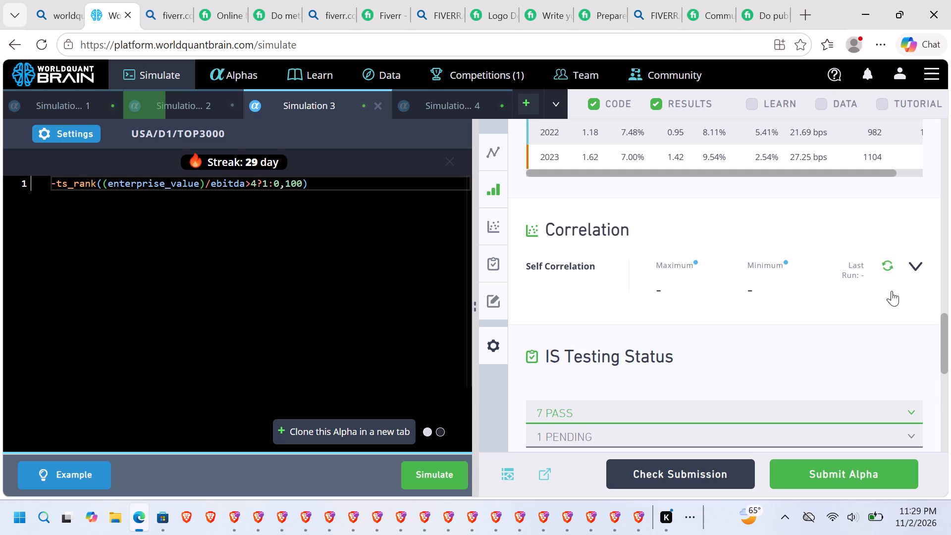
Set Simulation 3's decay to 500, apply the settings and rerun the simulation.
click(56, 127)
click(299, 355)
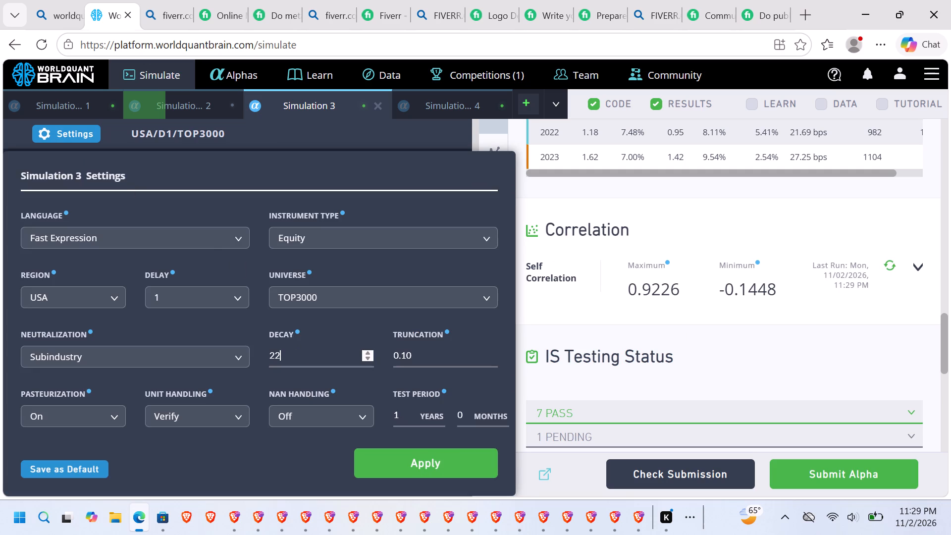
key(BackSpace)
key(BackSpace)
text(500)
click(405, 453)
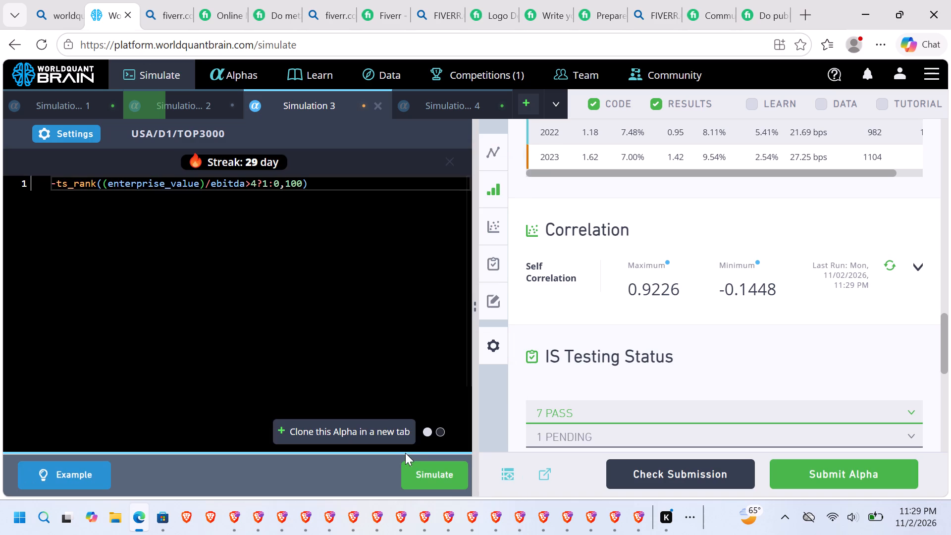
click(450, 479)
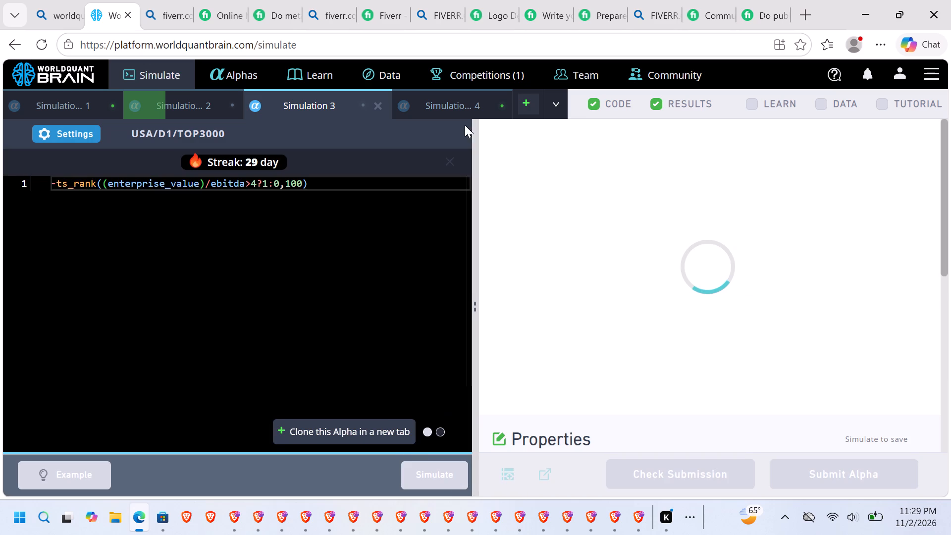
Set Simulation 4's decay to 78, apply the settings and rerun the simulation.
click(458, 115)
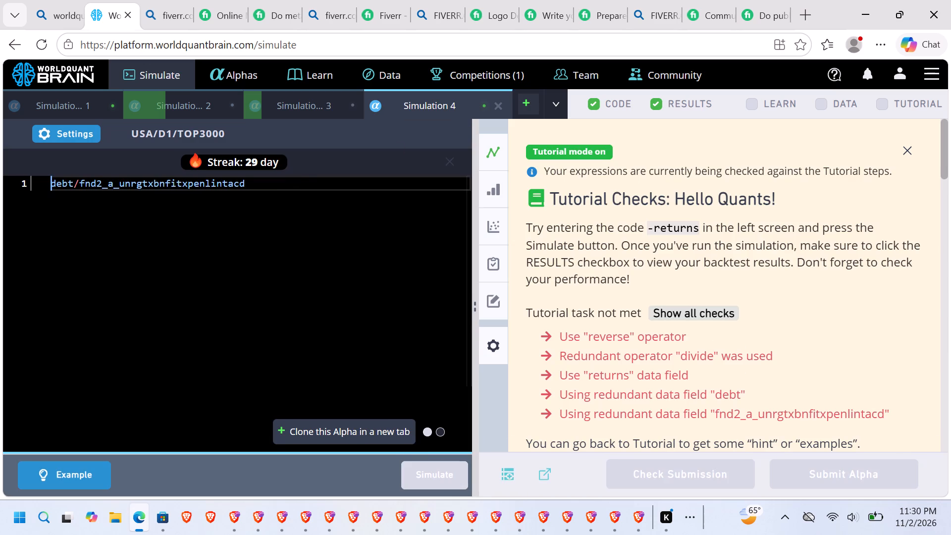
click(64, 133)
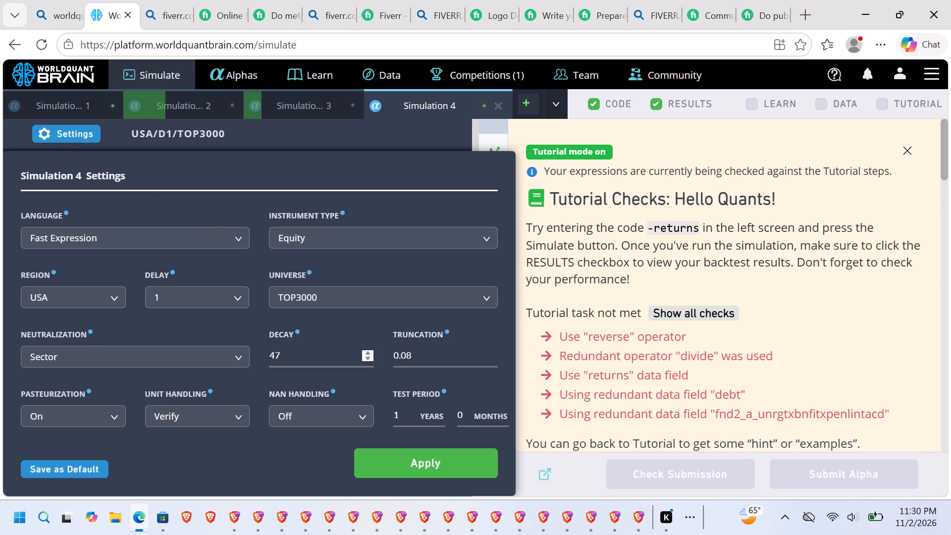
click(297, 351)
key(BackSpace)
key(BackSpace)
text(78)
click(426, 469)
click(442, 481)
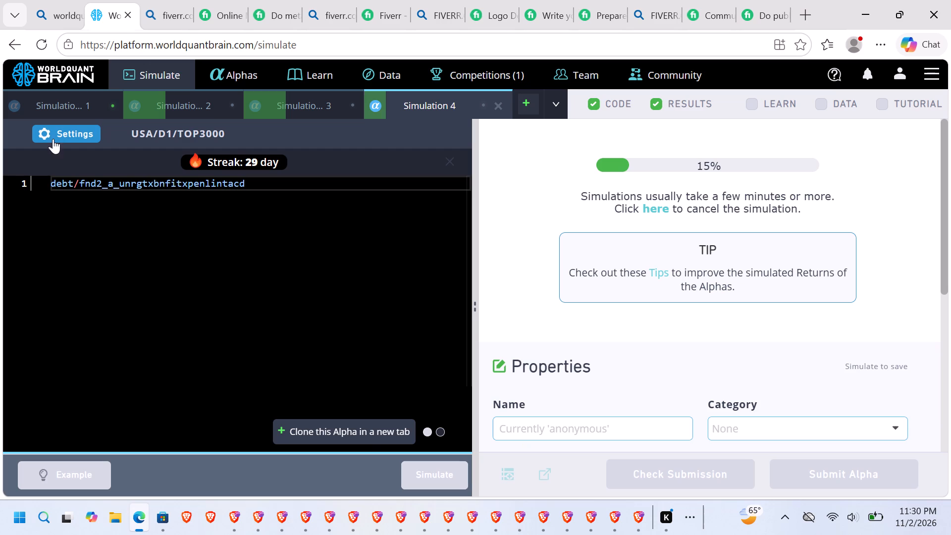
Set Simulation 1's neutralization to Industry and apply the settings.
click(63, 114)
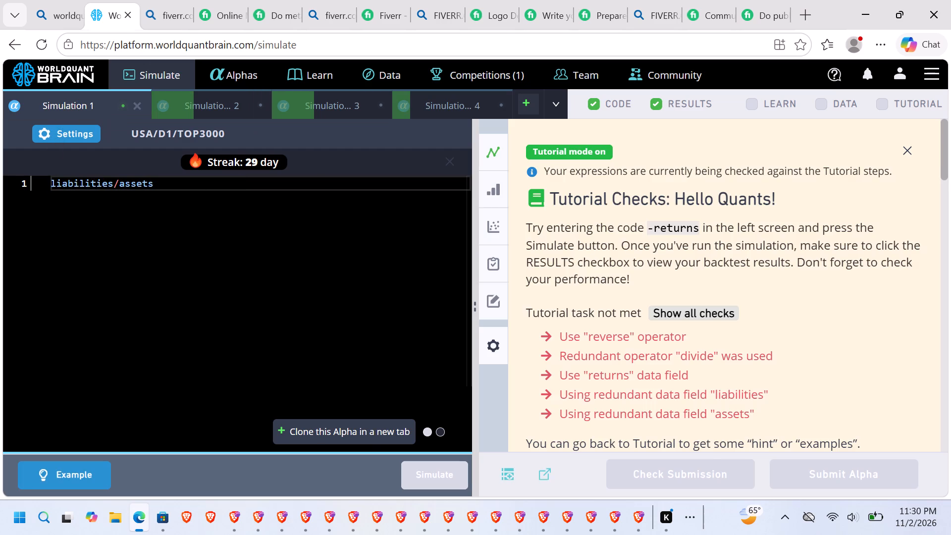
click(69, 141)
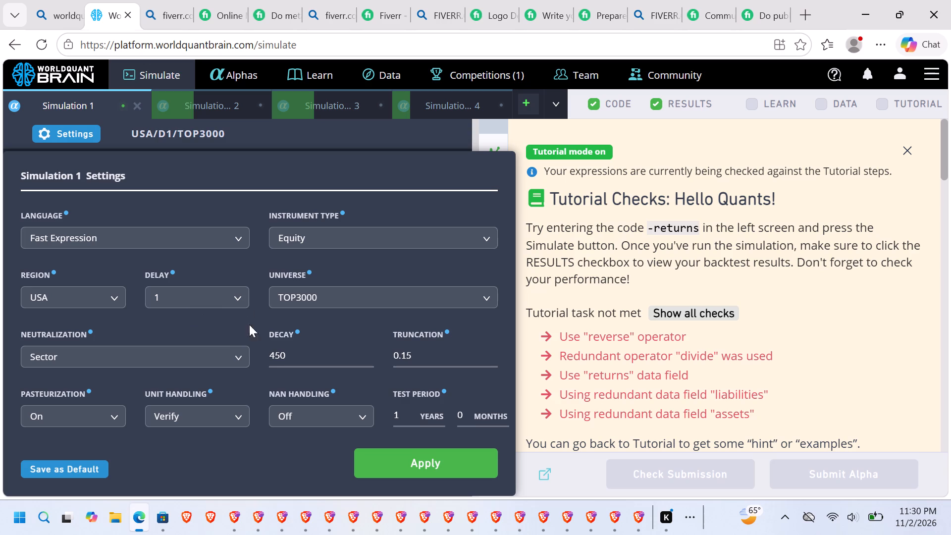
click(240, 358)
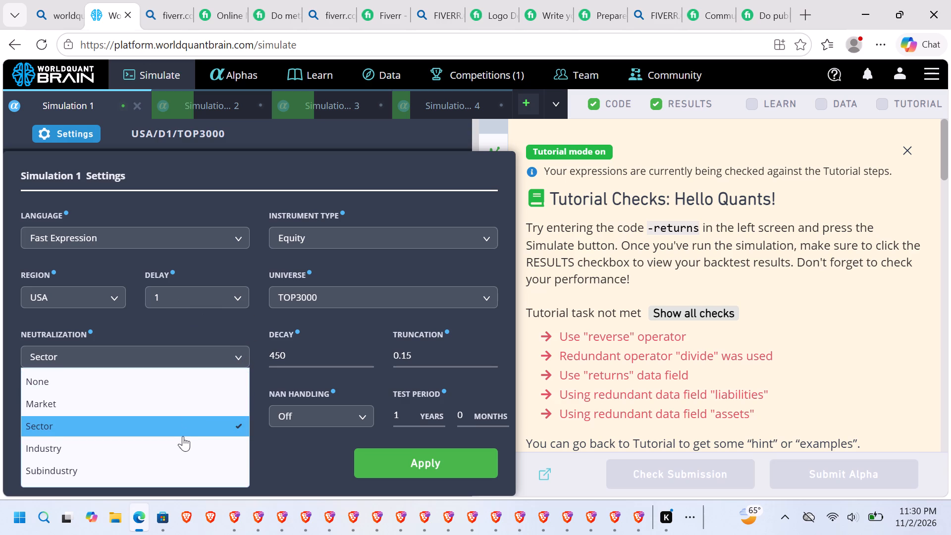
click(180, 445)
click(391, 455)
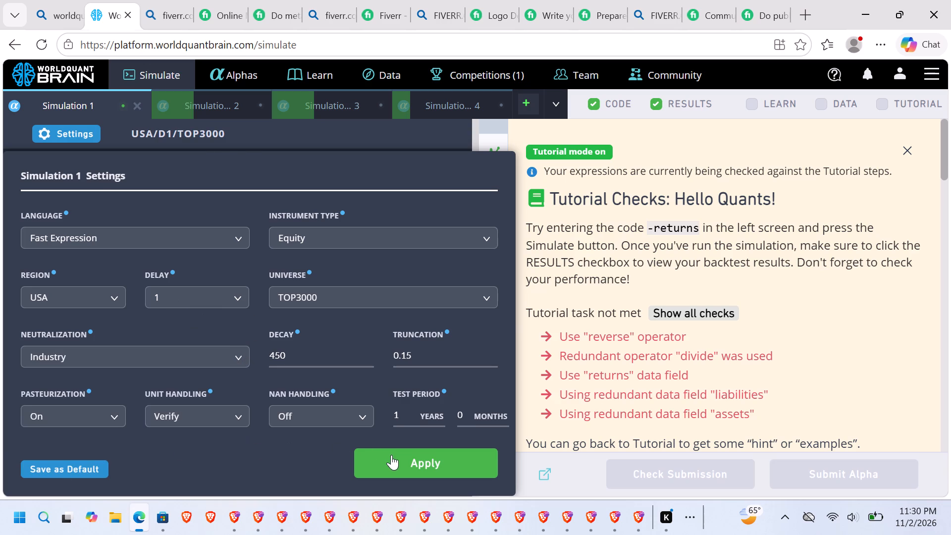
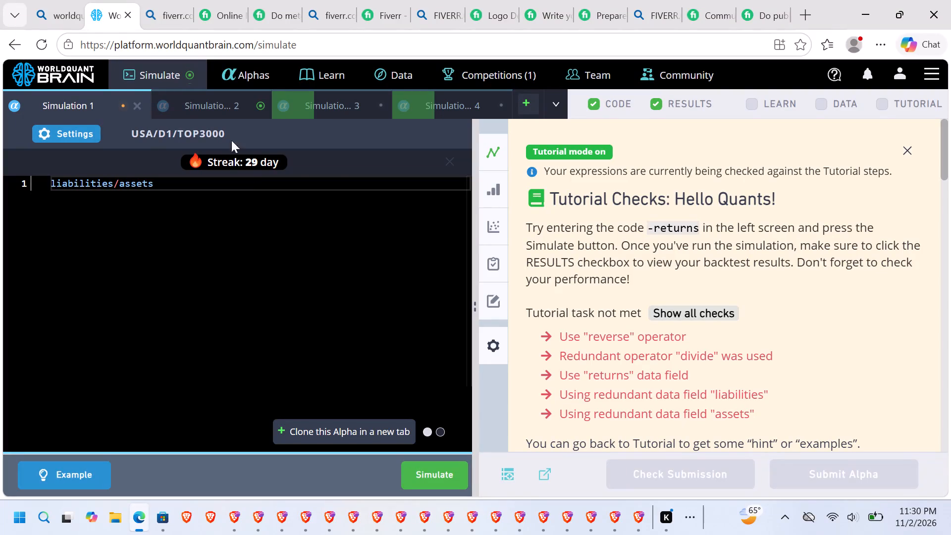
Show Simulation 2's test period results and expand the failed checks under its IS Testing Status.
click(220, 104)
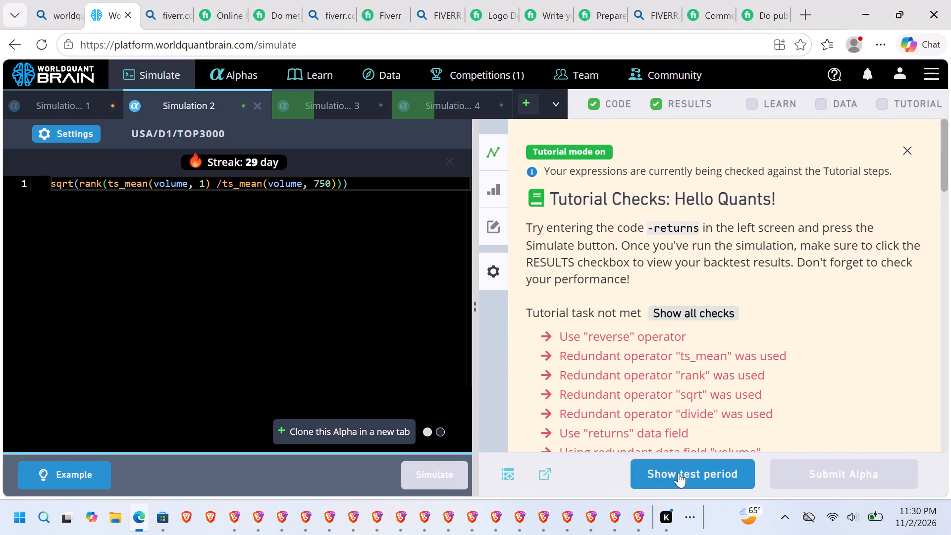
click(679, 473)
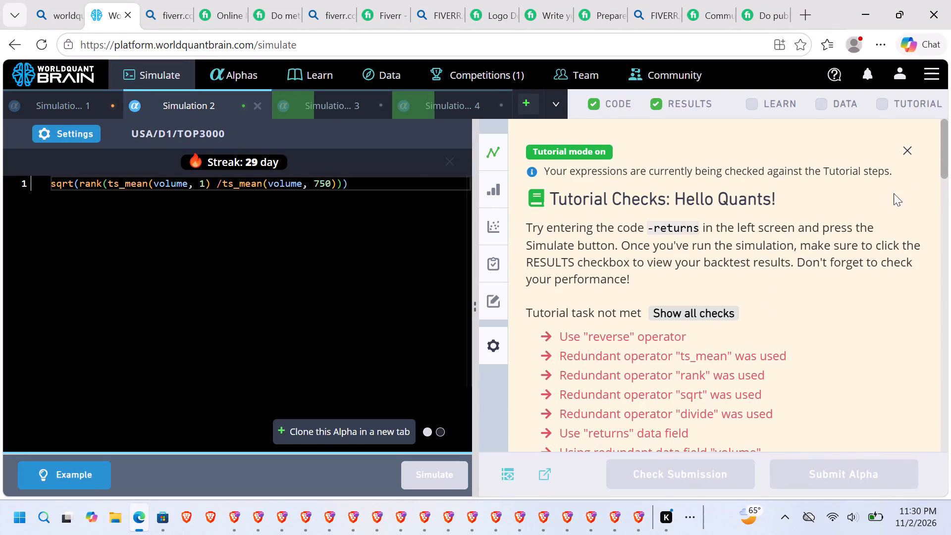
drag(942, 158, 950, 292)
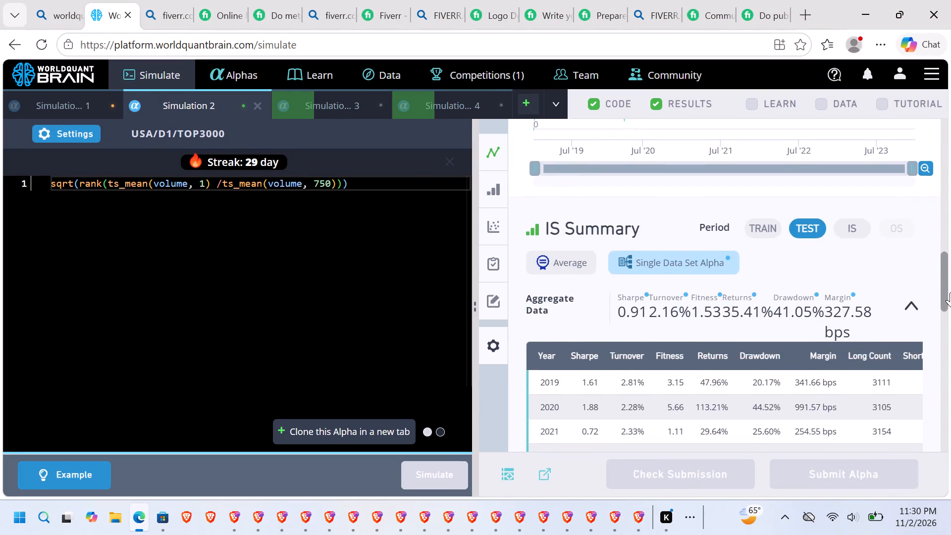
drag(950, 292, 938, 498)
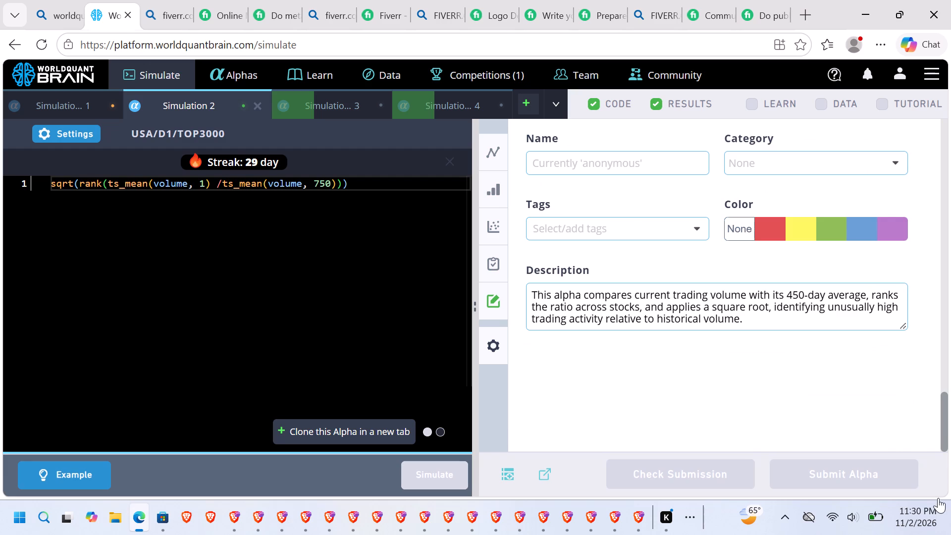
drag(938, 498, 917, 414)
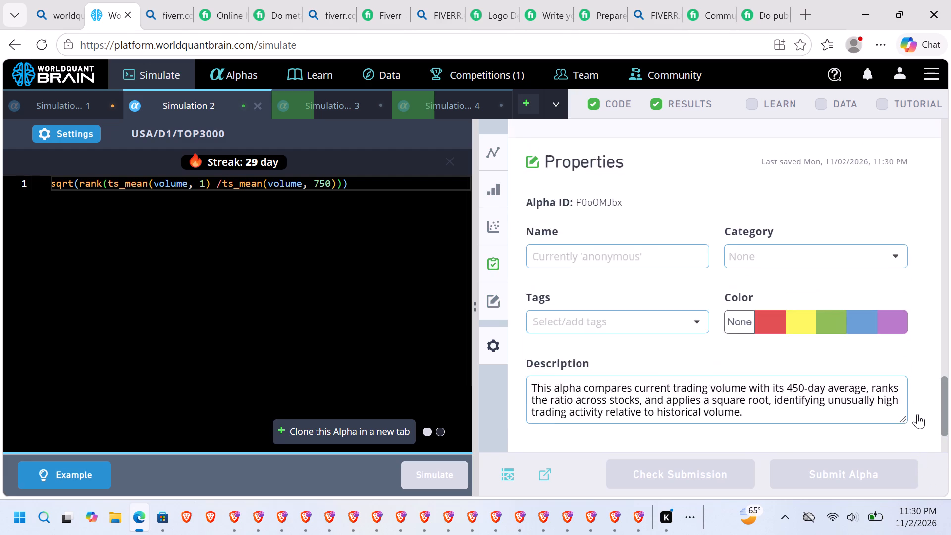
drag(917, 414, 912, 376)
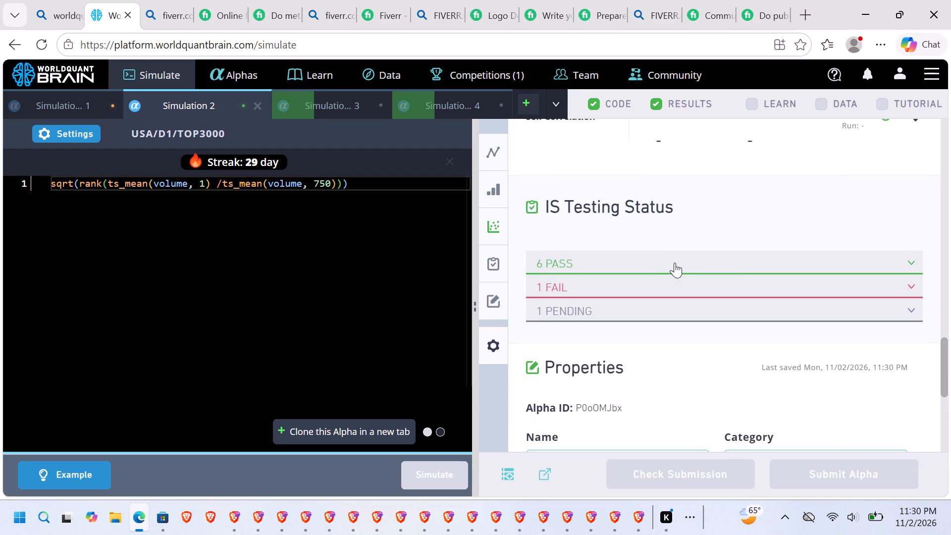
click(681, 279)
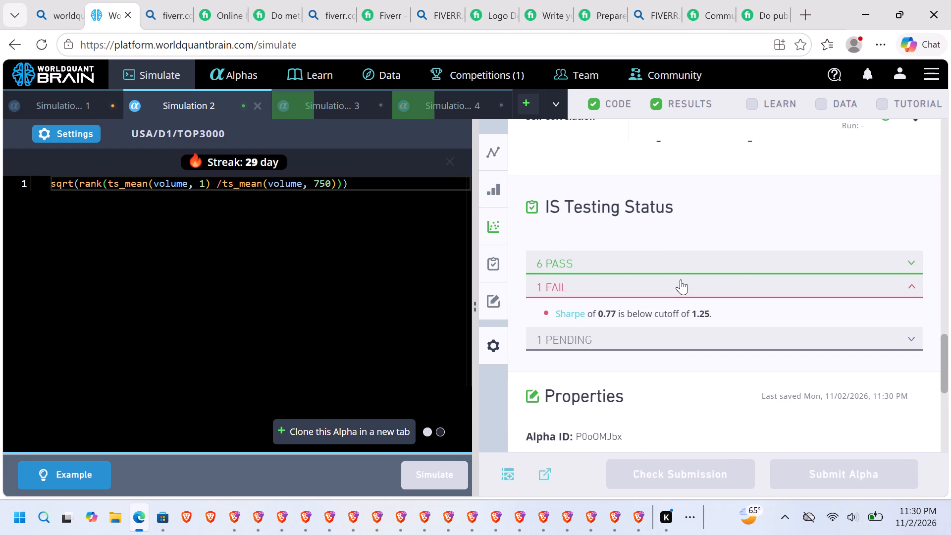
Change the first ts_mean volume window in Simulation 2's expression to 18 and rerun the simulation.
click(207, 189)
key(8)
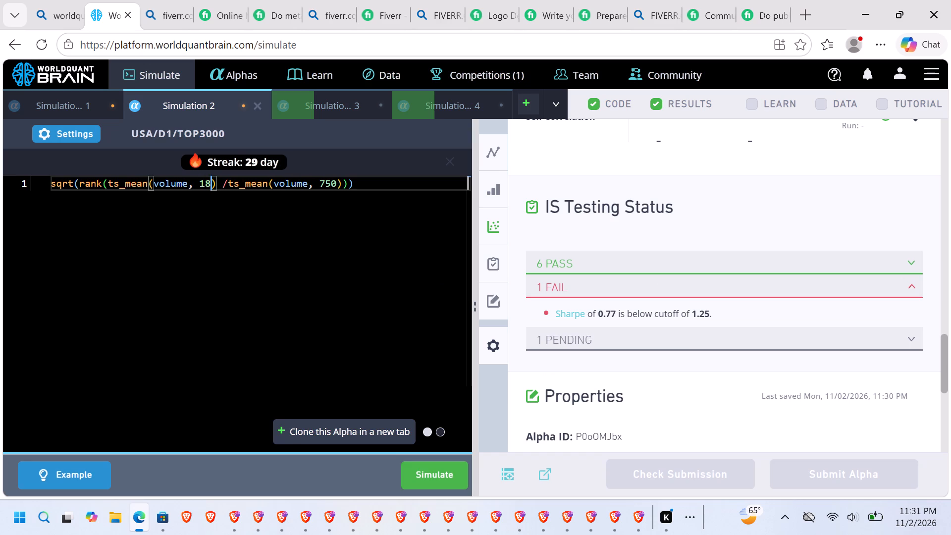
click(430, 466)
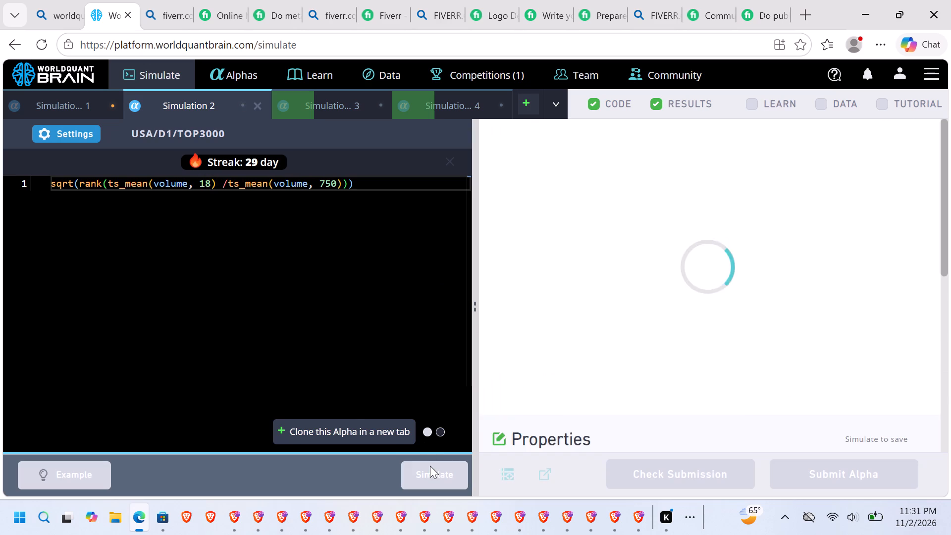
Run Simulation 1, the liabilities/assets alpha, with its updated settings.
click(63, 98)
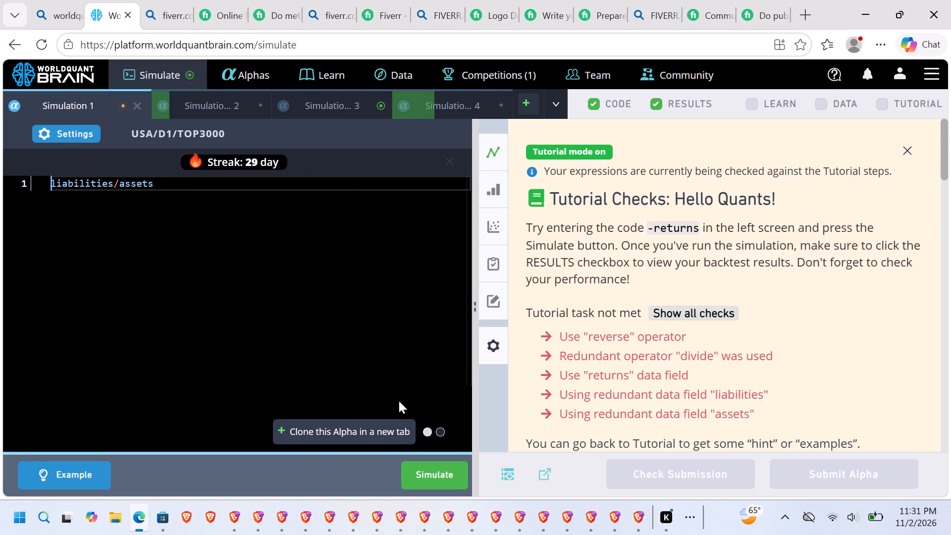
click(430, 471)
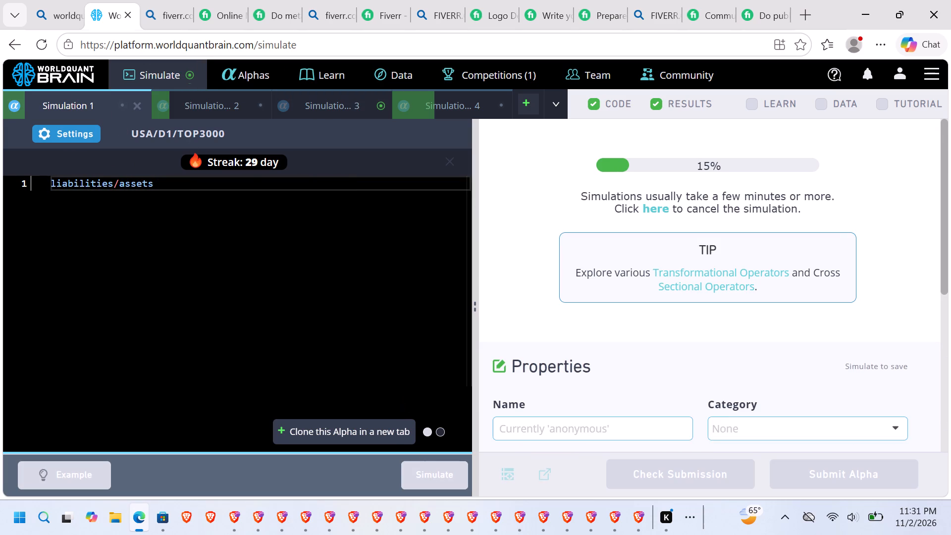
Show the test period results for Simulation 3 and Simulation 4.
click(327, 105)
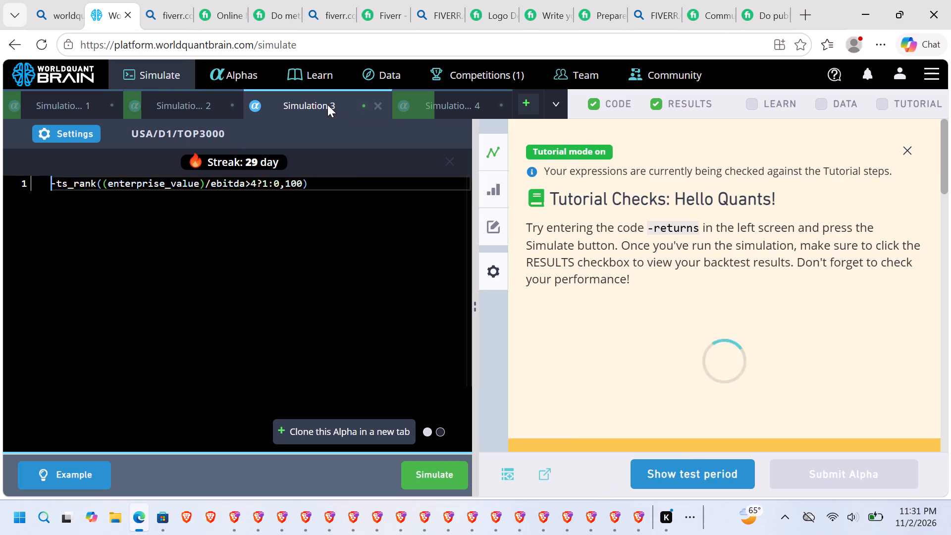
click(668, 472)
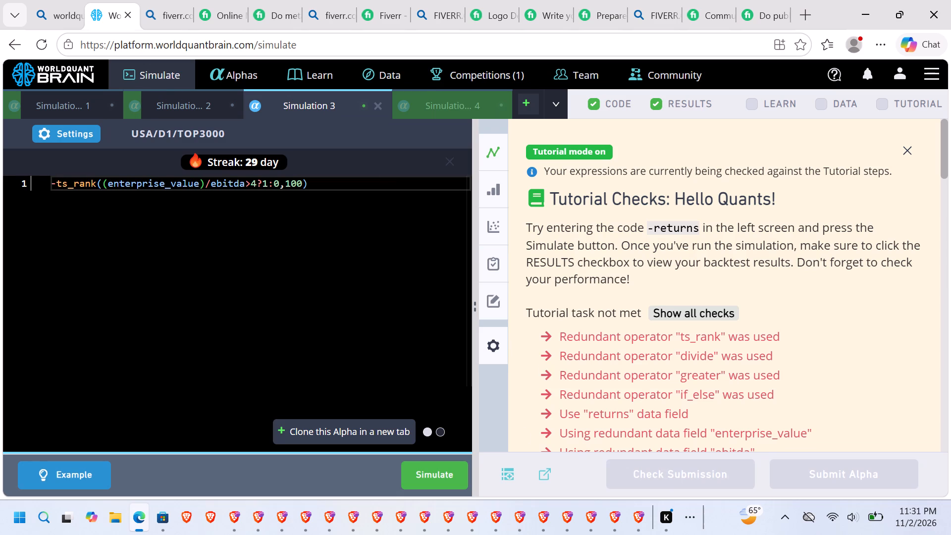
click(438, 107)
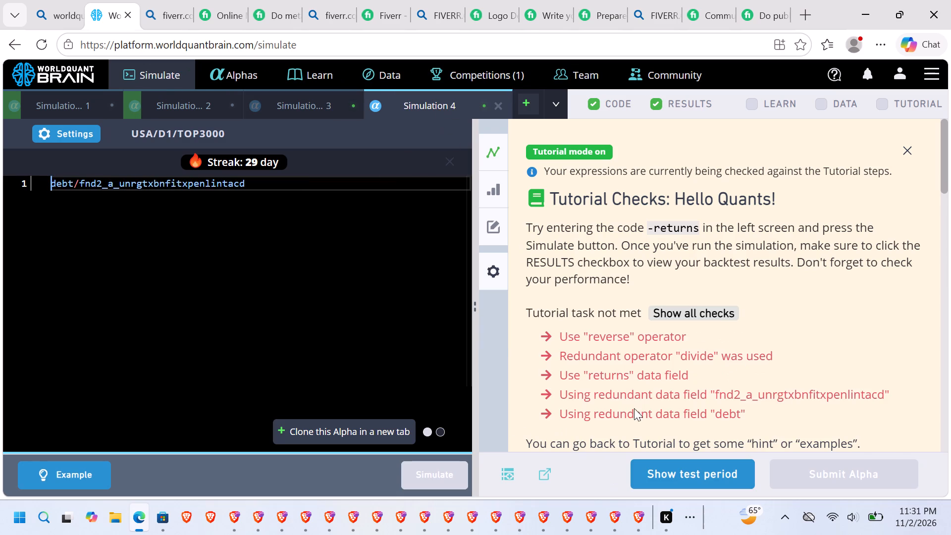
click(679, 475)
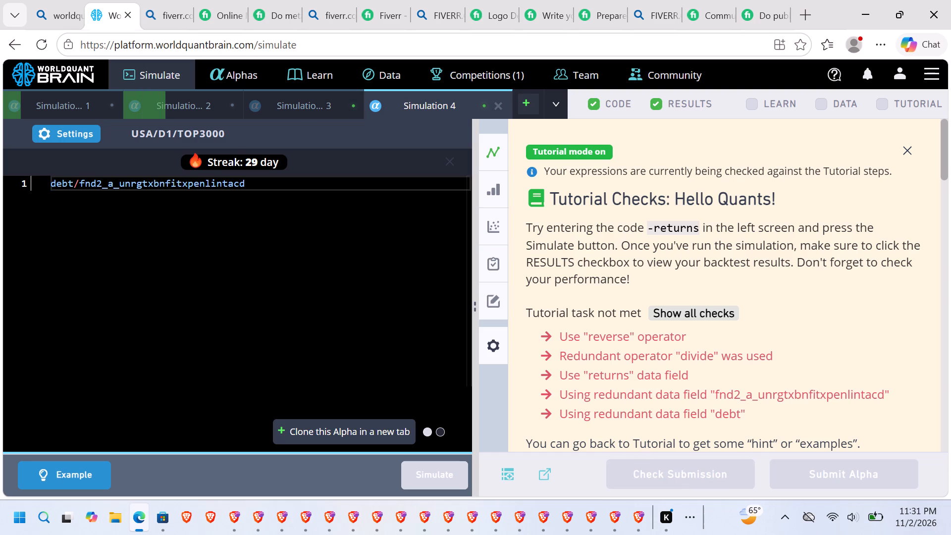
Rerun Simulation 3 with its ts_rank enterprise_value/ebitda expression as it stands.
click(294, 112)
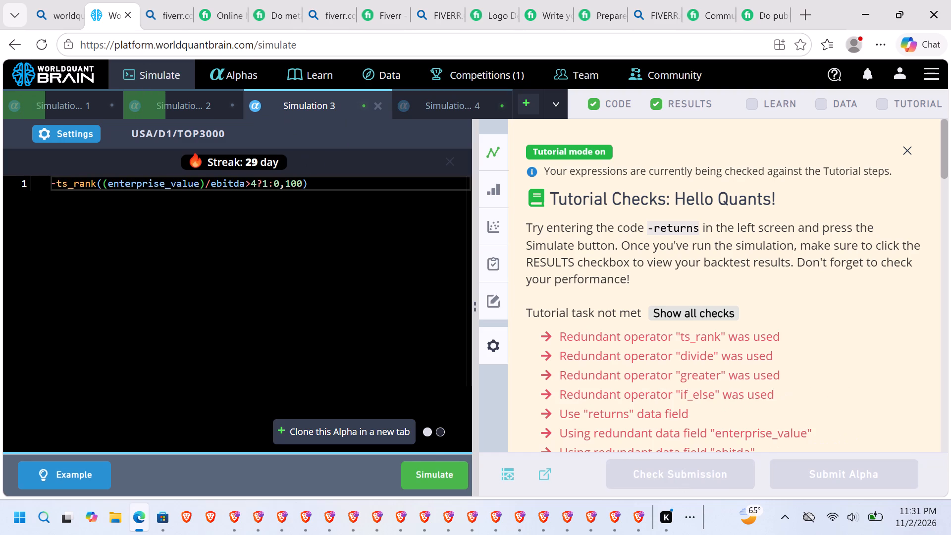
click(440, 477)
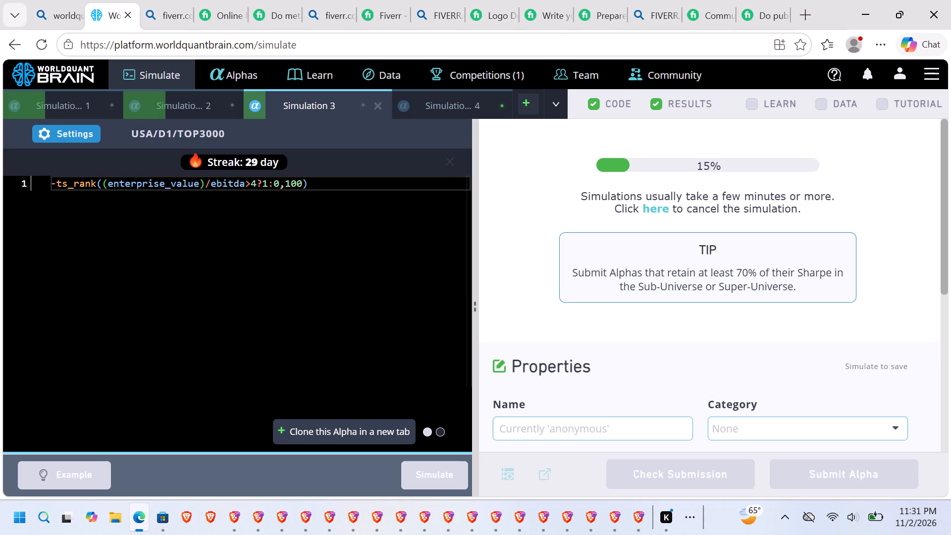
Return to Simulation 4's results.
click(435, 103)
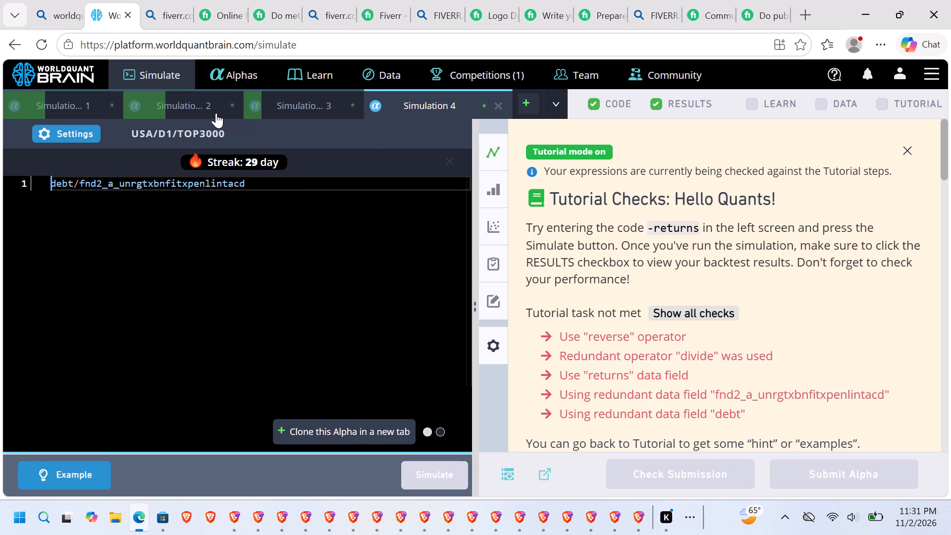
Switch to one of the open Brave browser windows.
click(289, 526)
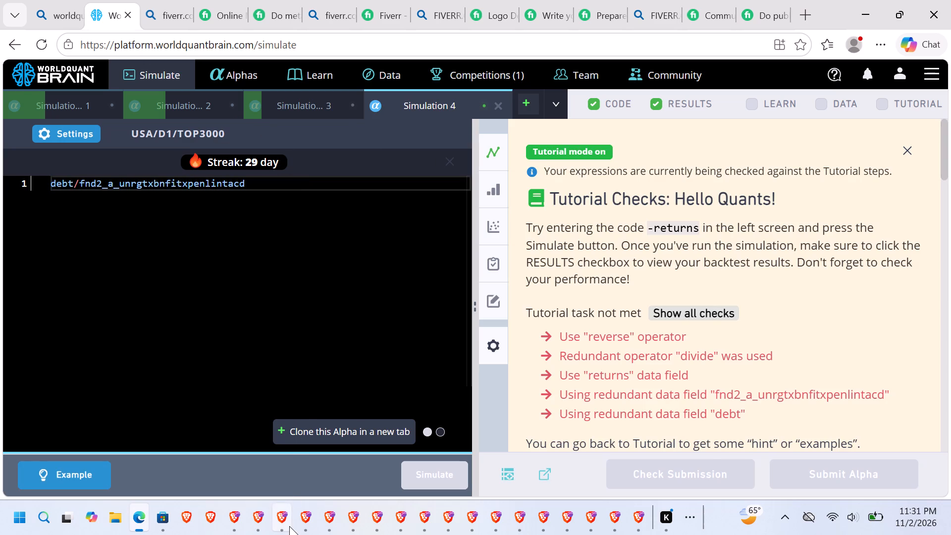
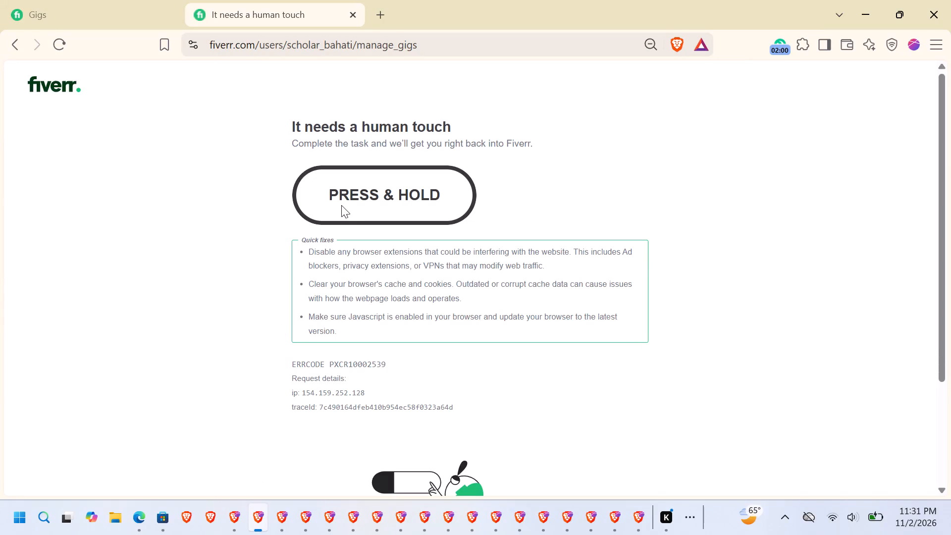
Complete the human verification on the Fiverr manage-gigs page so that the seller's active gigs load.
double_click(349, 201)
drag(349, 201, 349, 202)
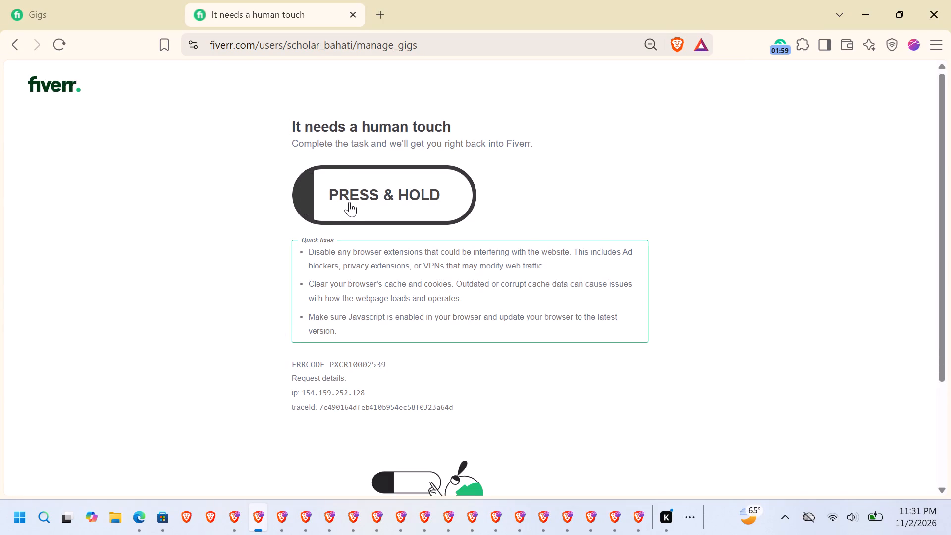
drag(349, 202, 353, 203)
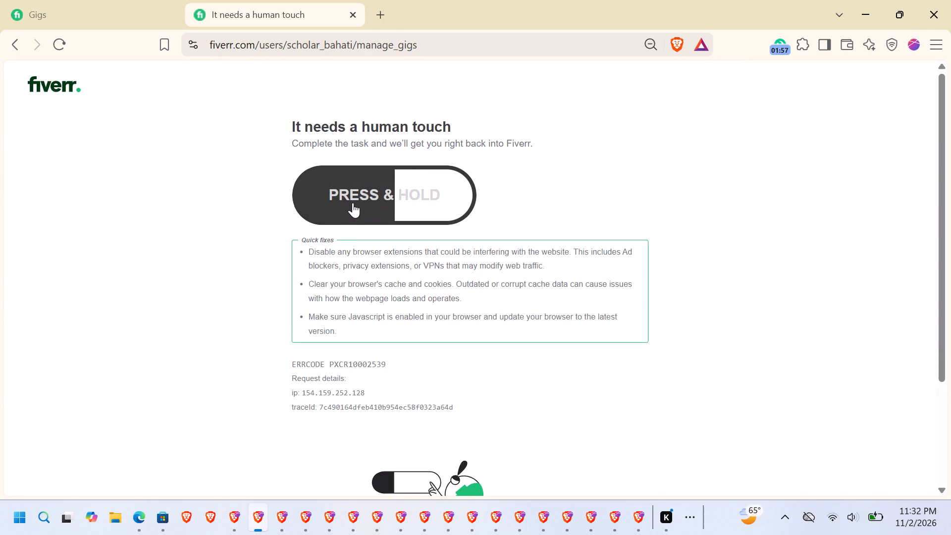
drag(353, 203, 355, 203)
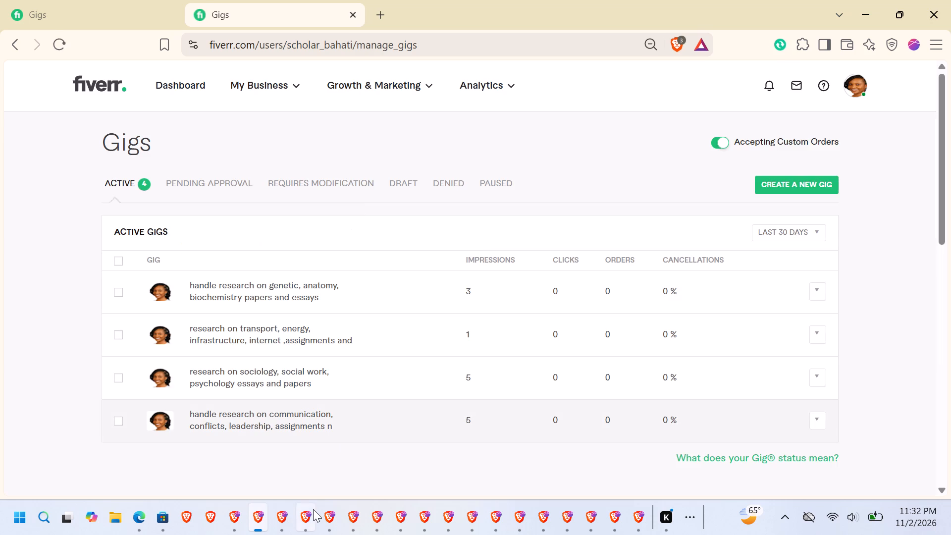
Switch to the next seller account's Brave window and pass its human verification to load the gigs page.
click(288, 517)
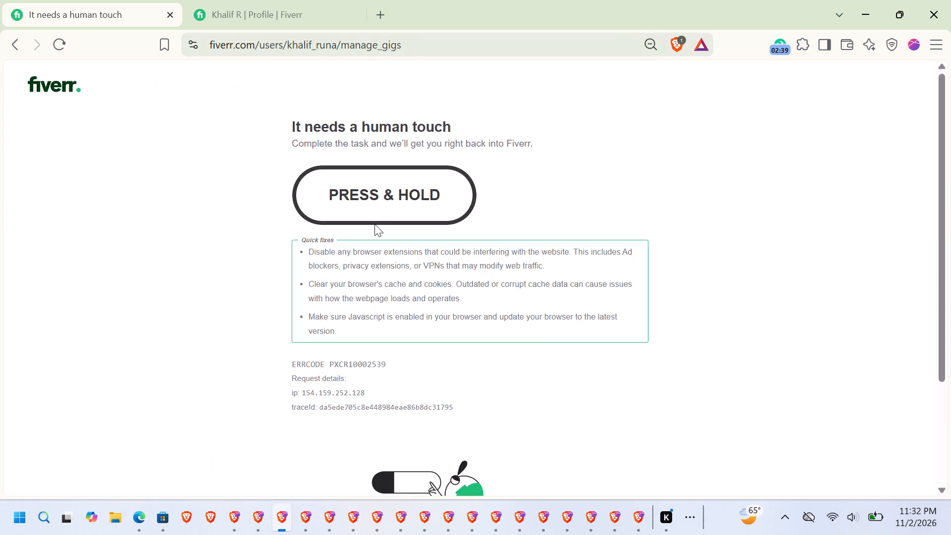
double_click(382, 201)
drag(382, 201, 385, 202)
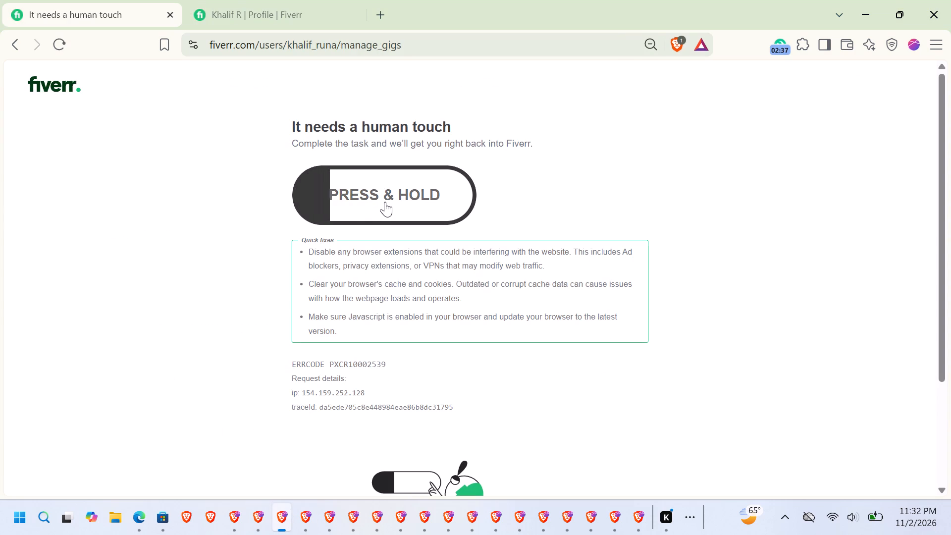
drag(385, 202, 387, 203)
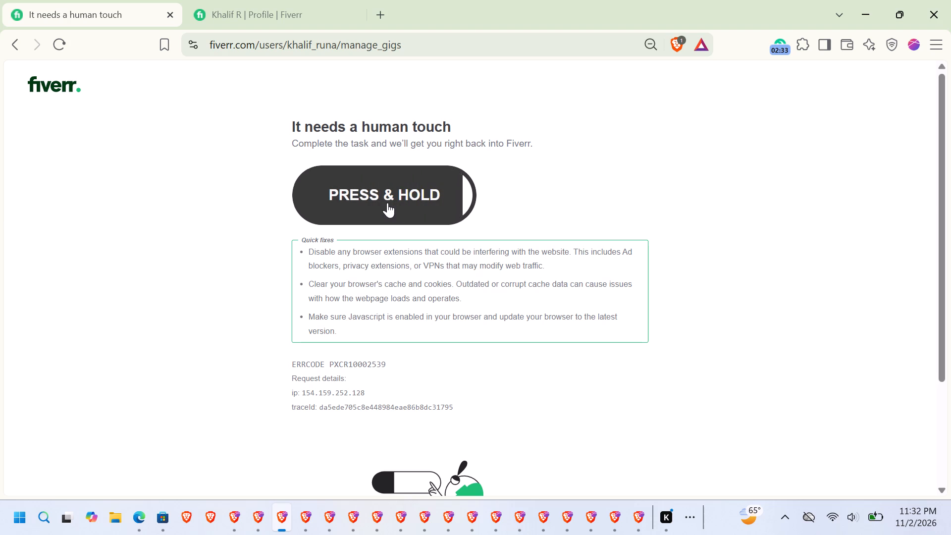
drag(387, 203, 387, 203)
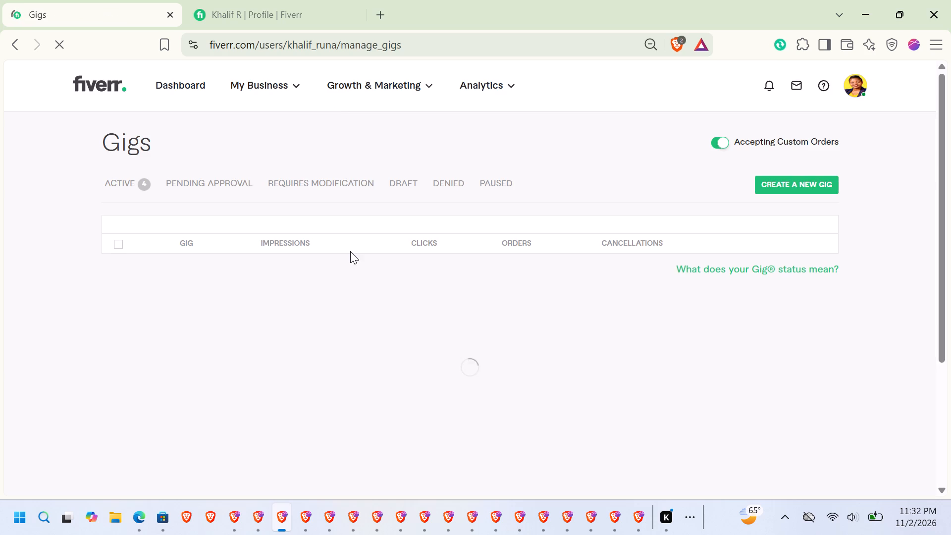
Switch to WorldQuant BRAIN in Edge, show Simulation 1's test period and run its self-correlation check.
click(138, 524)
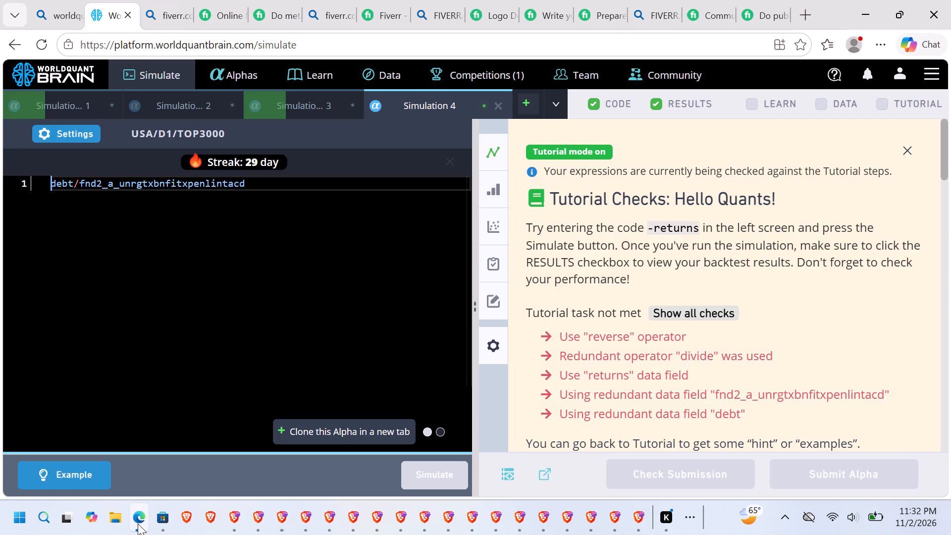
click(81, 108)
click(675, 468)
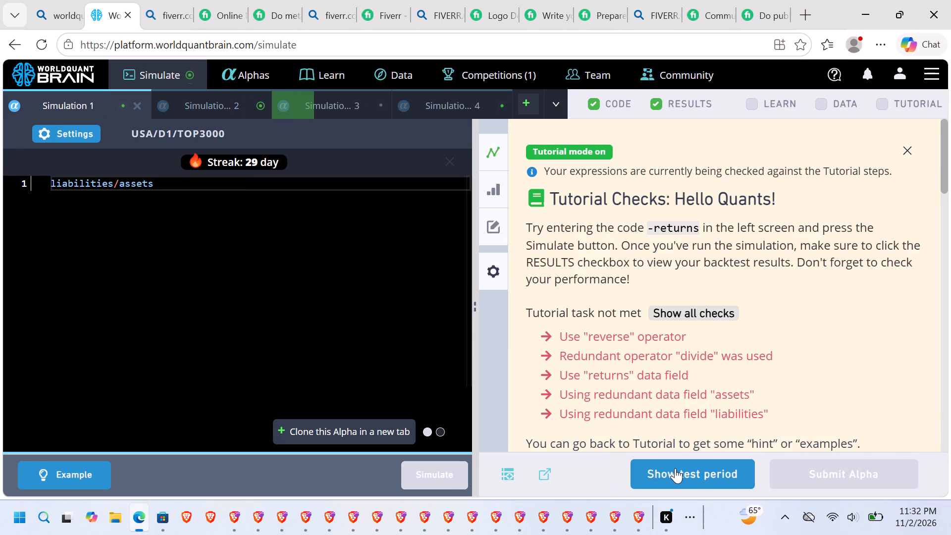
drag(948, 157, 897, 282)
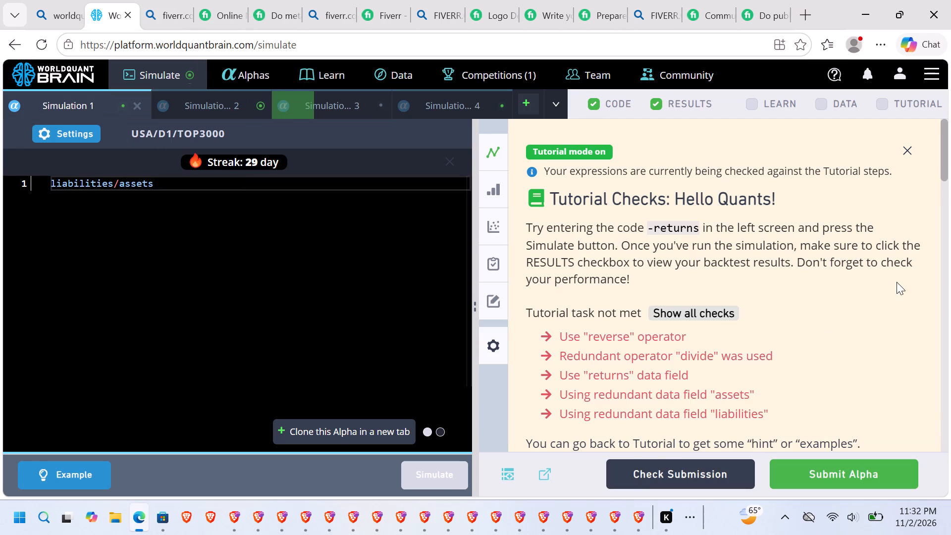
drag(897, 282, 950, 338)
click(890, 309)
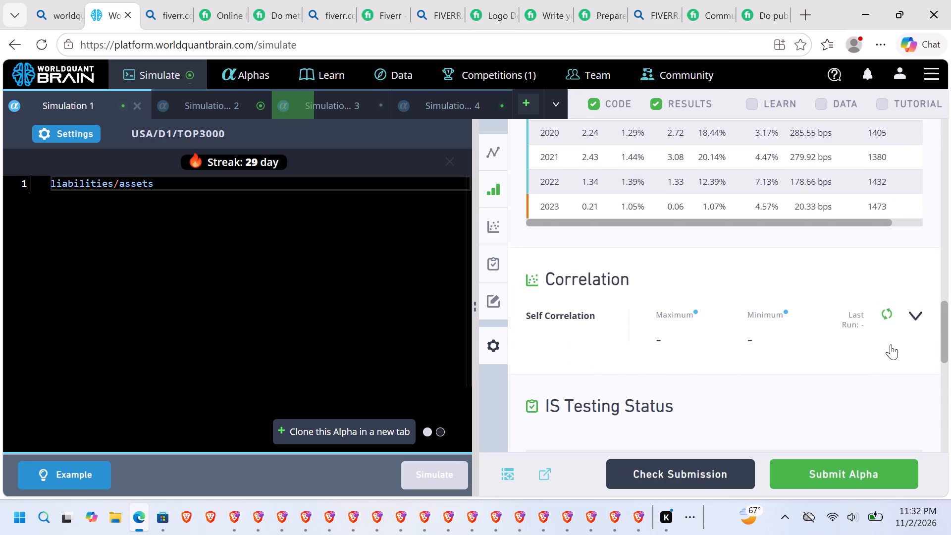
Set Simulation 1's truncation to 0.4, apply the settings and rerun the liabilities/assets simulation.
drag(89, 148, 86, 118)
drag(86, 118, 86, 125)
click(86, 125)
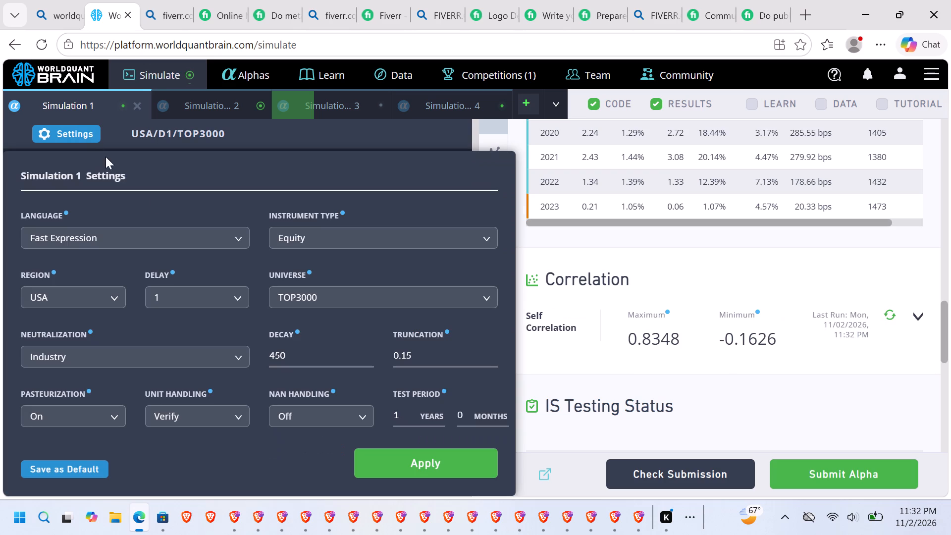
click(423, 353)
key(BackSpace)
key(BackSpace)
key(4)
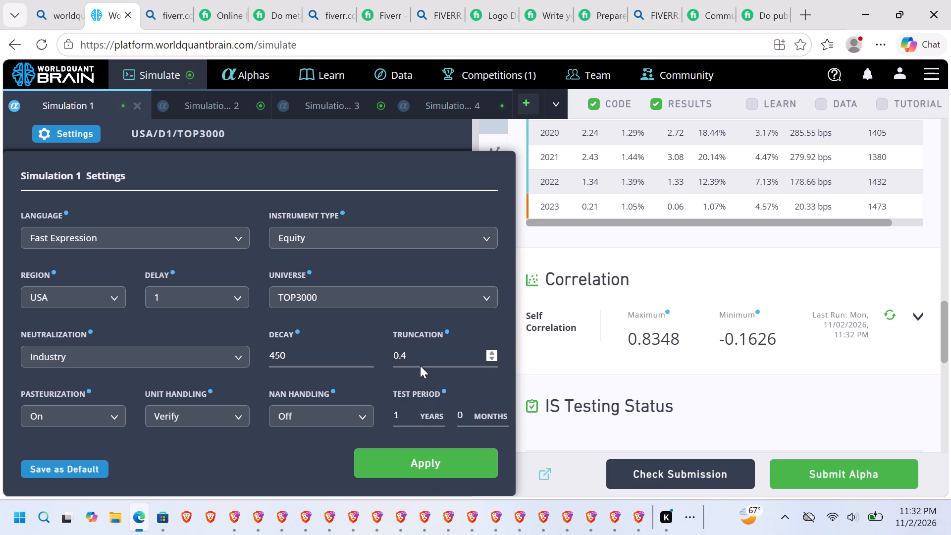
click(422, 358)
key(BackSpace)
key(BackSpace)
text(04)
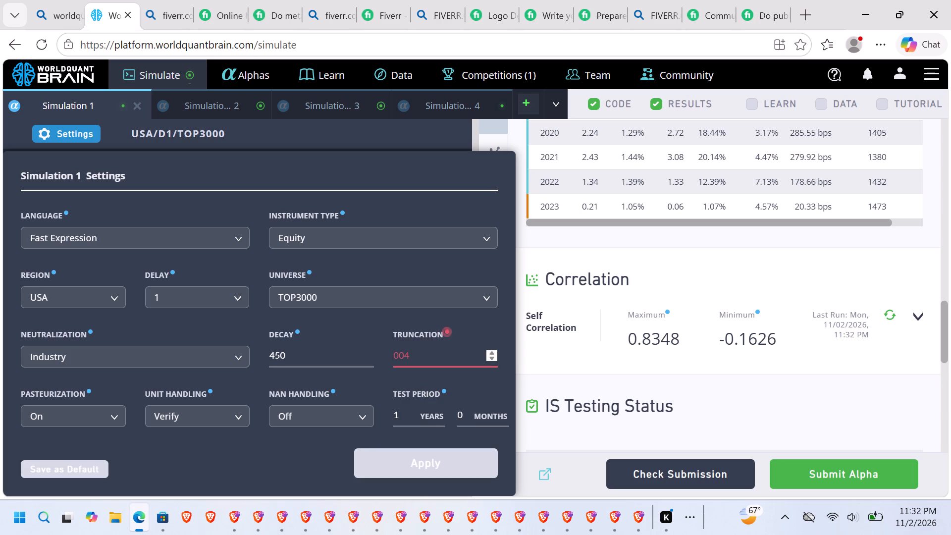
key(BackSpace)
key(BackSpace)
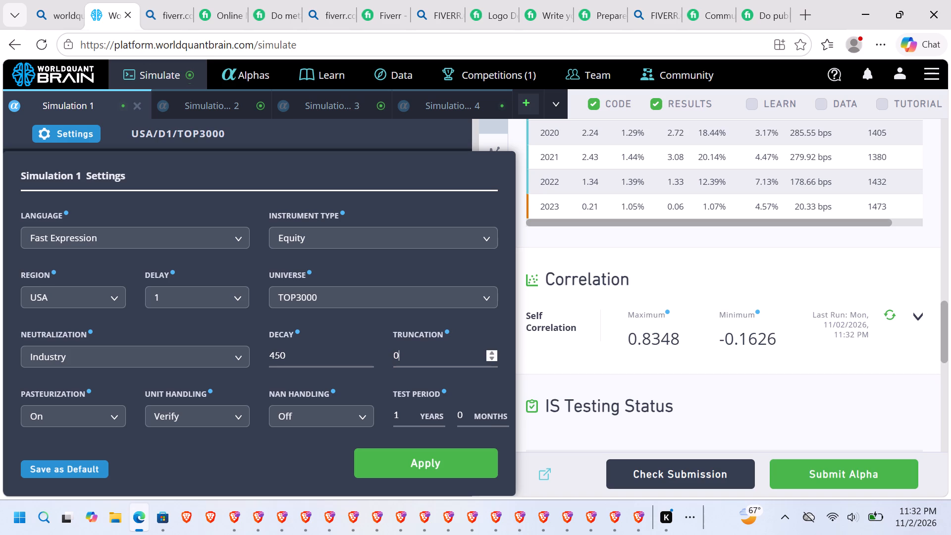
key(period)
key(4)
click(445, 466)
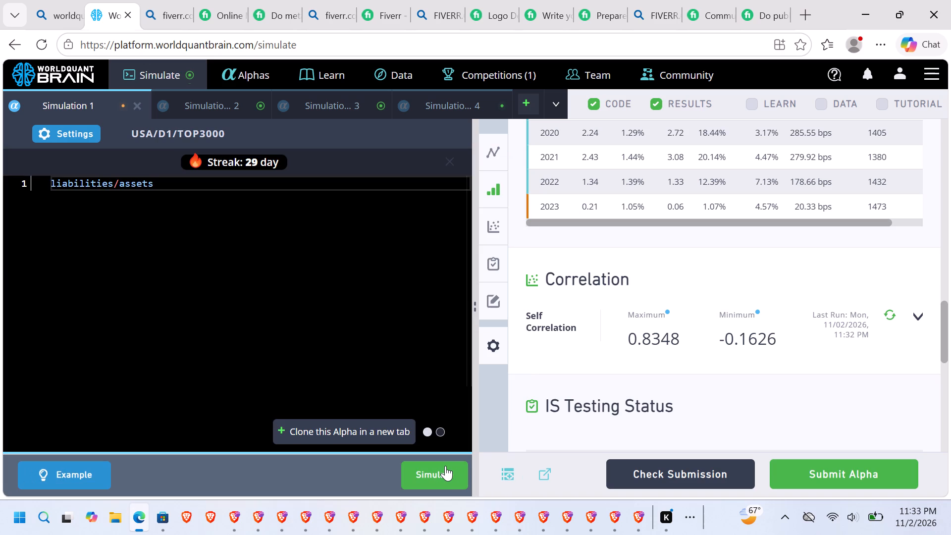
click(446, 471)
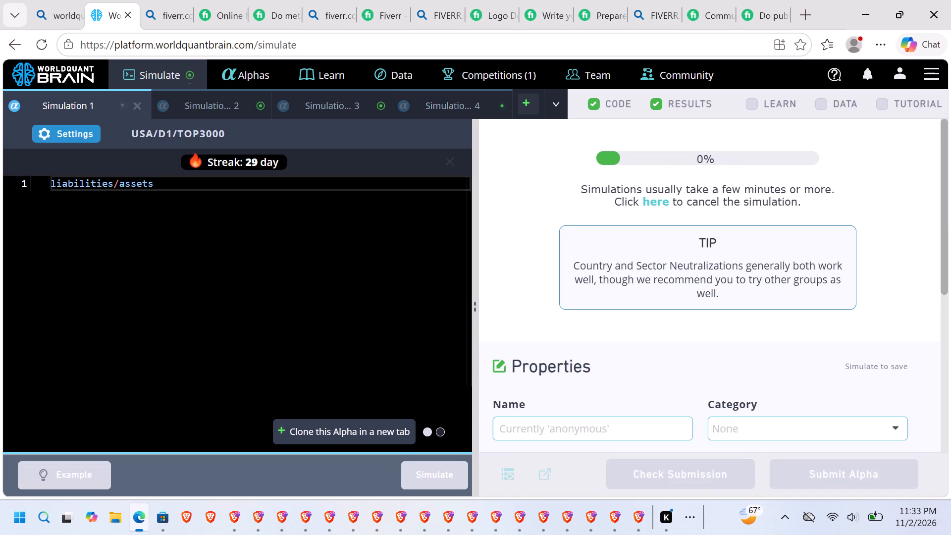
Show Simulation 2's test period and expand its failed IS tests.
click(203, 97)
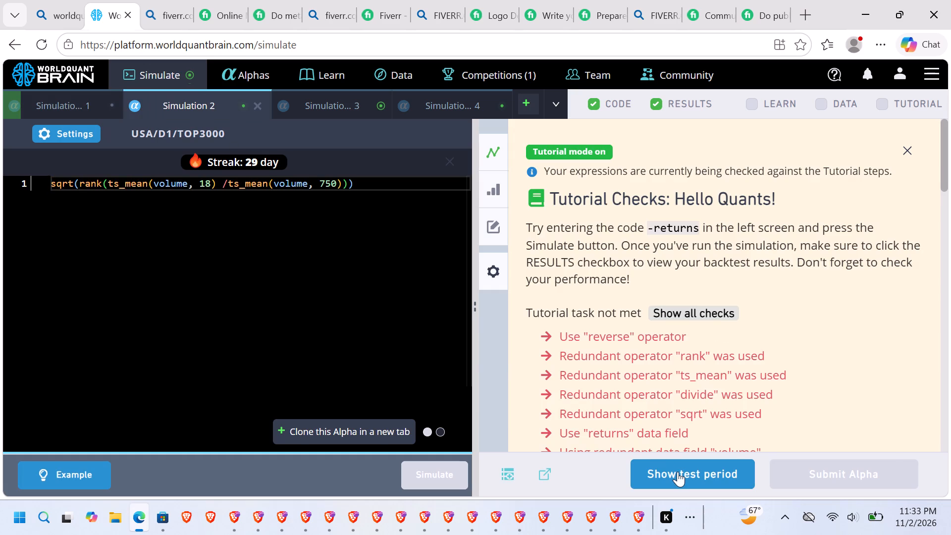
click(678, 472)
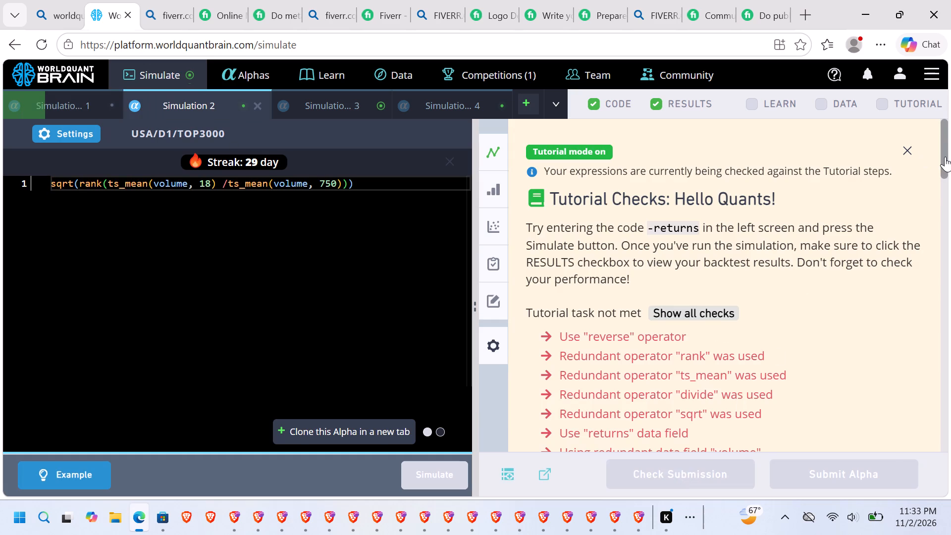
drag(945, 157, 950, 338)
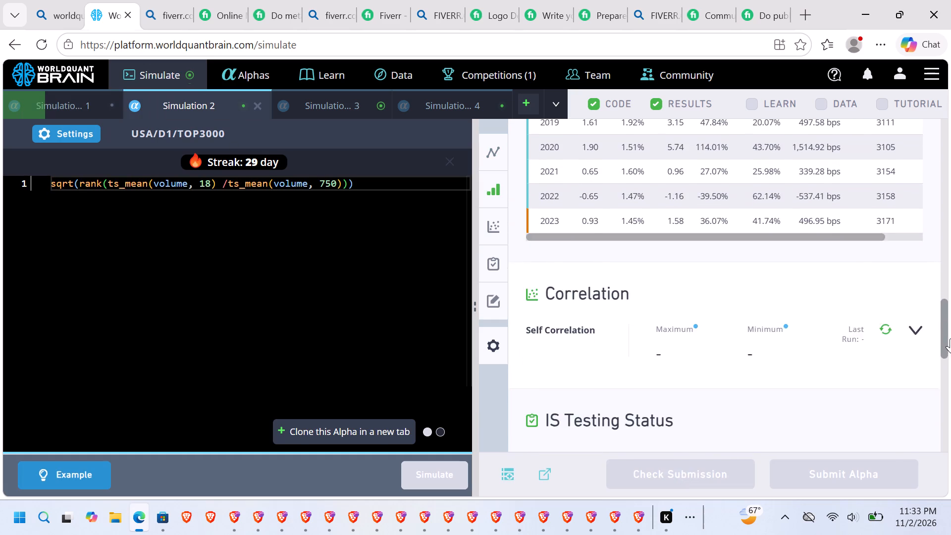
drag(950, 338, 942, 392)
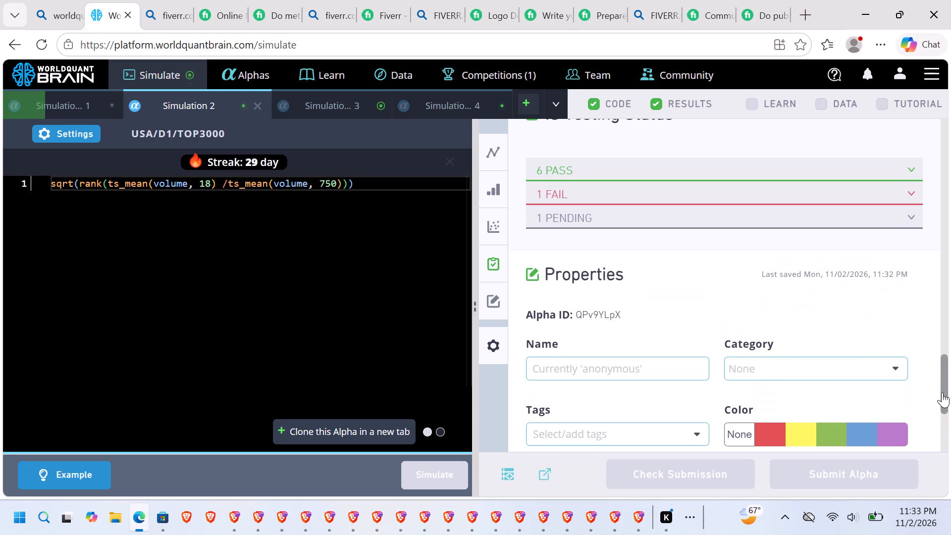
click(616, 195)
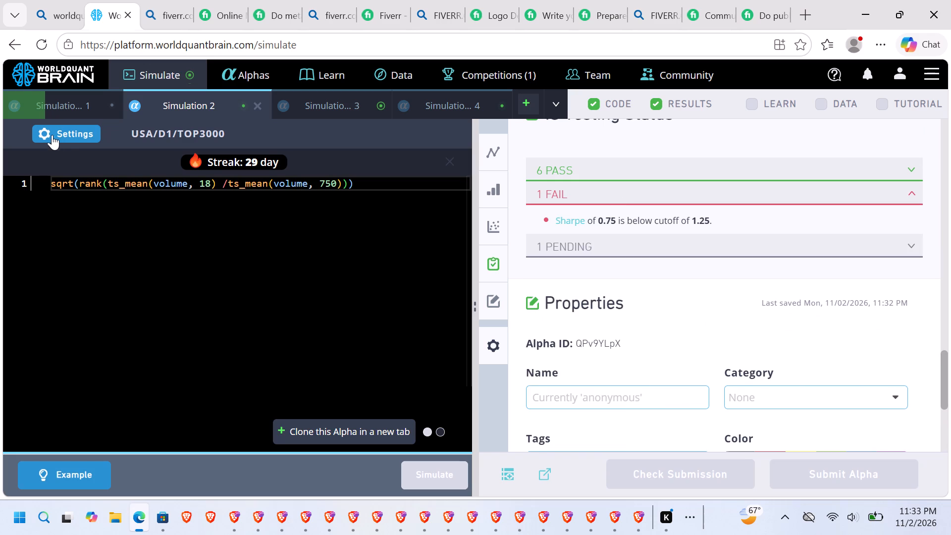
Set Simulation 2's truncation to 0.30 and apply the settings.
click(68, 130)
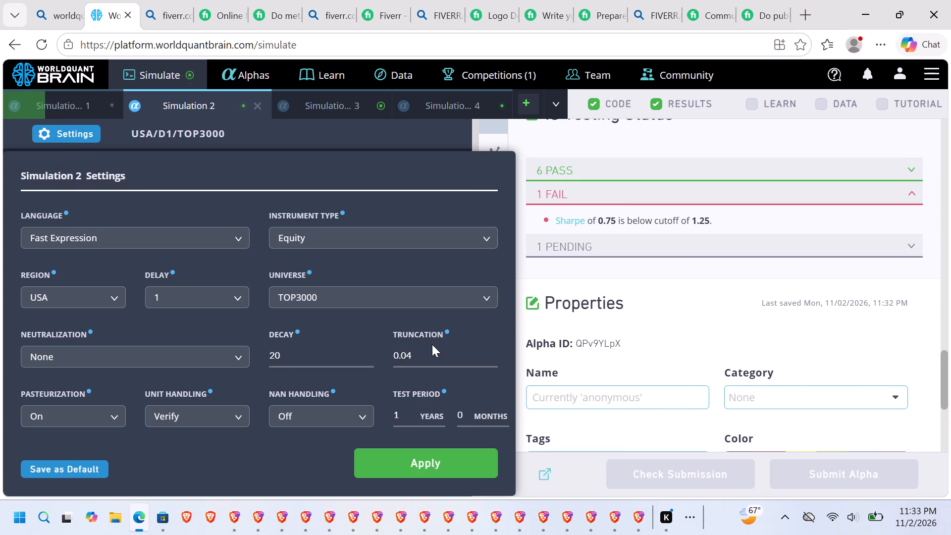
click(424, 350)
key(BackSpace)
key(BackSpace)
text(30)
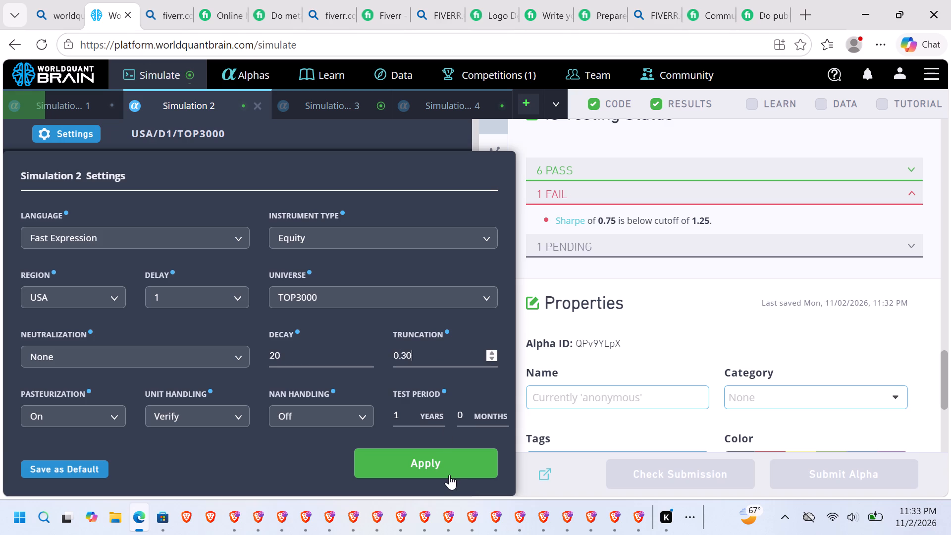
click(447, 469)
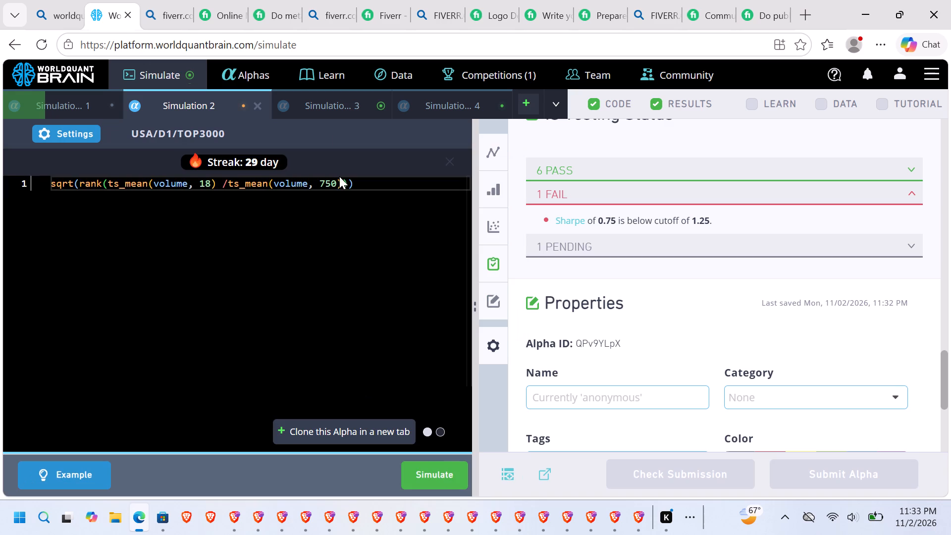
Show Simulation 3's test period and expand its failed IS tests.
click(334, 117)
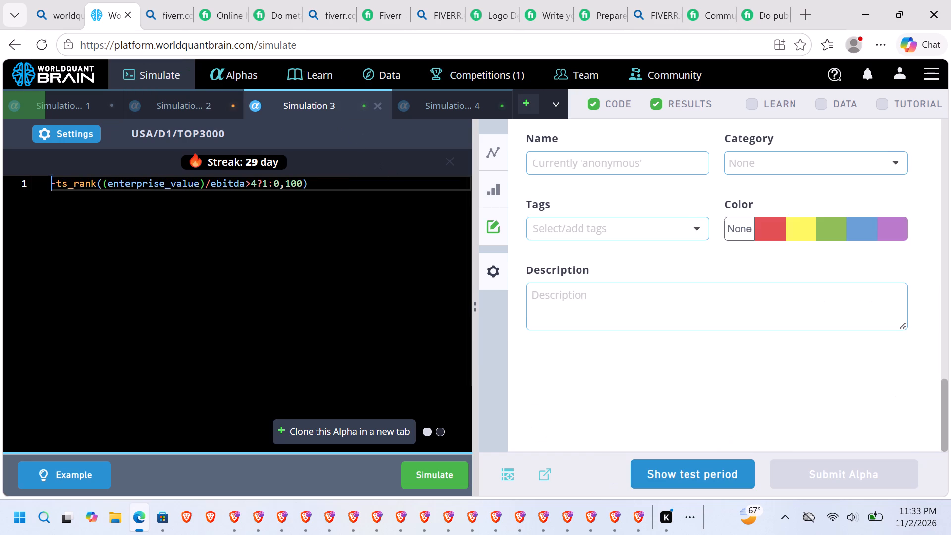
click(712, 474)
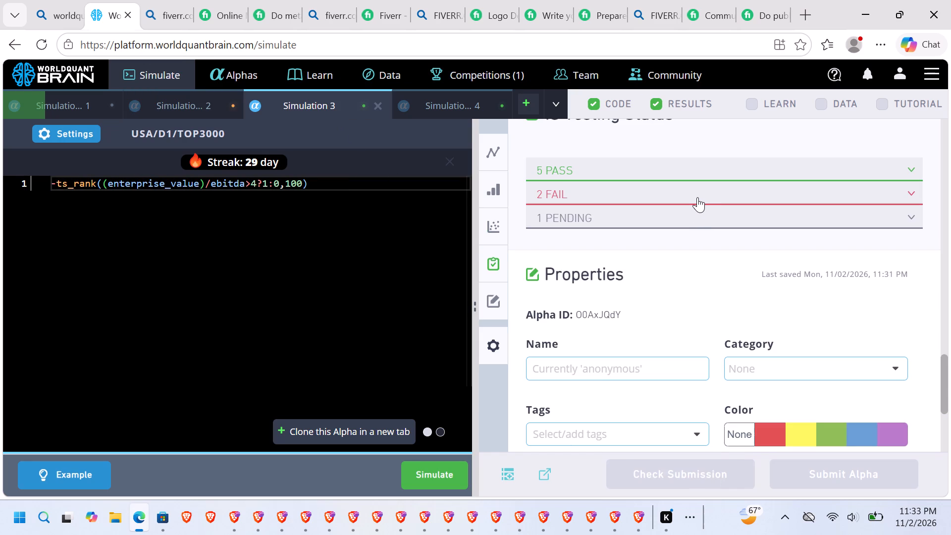
click(697, 197)
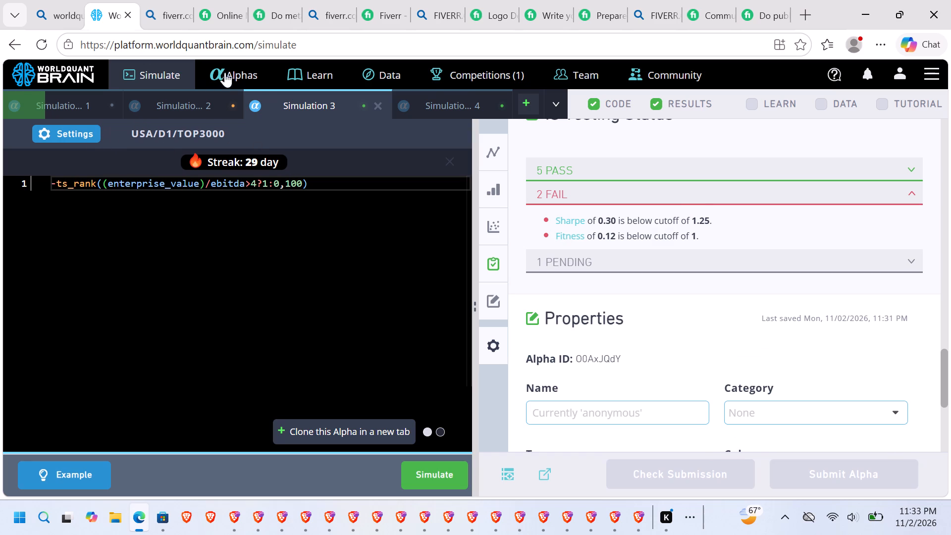
Open the list of unsubmitted alphas and browse through to page 3.
click(244, 70)
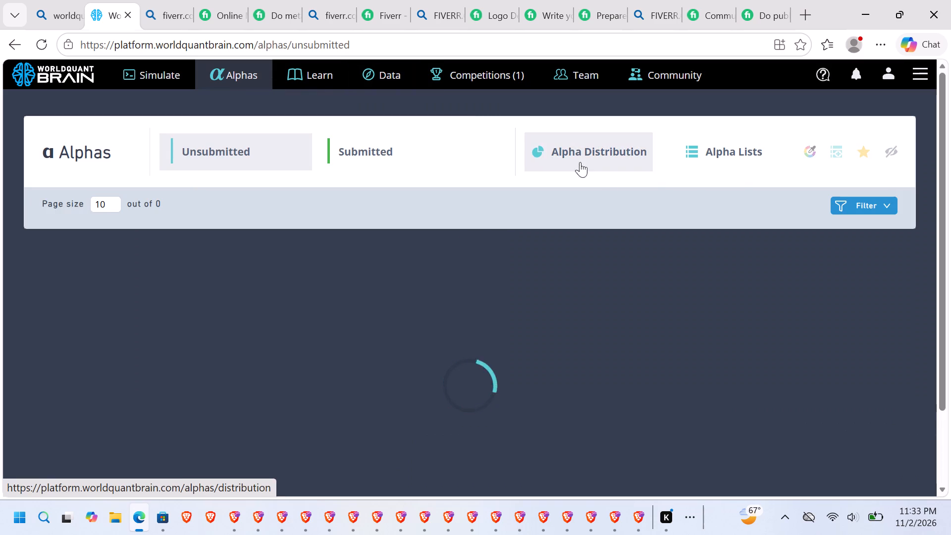
drag(943, 193, 943, 193)
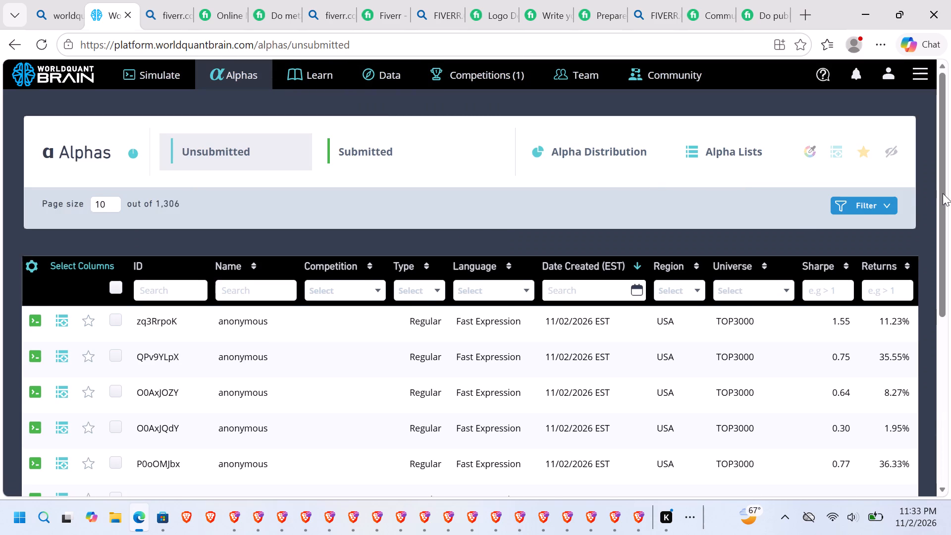
drag(943, 193, 950, 397)
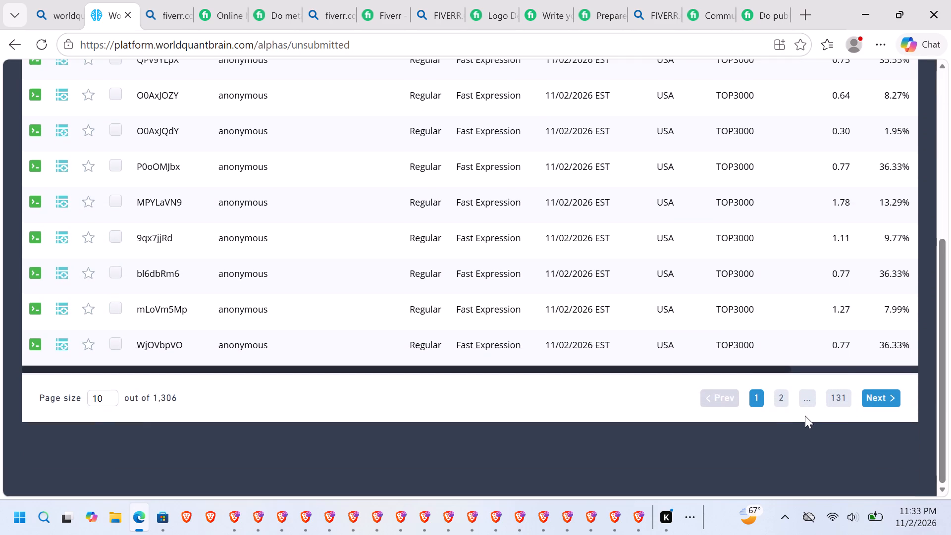
click(784, 390)
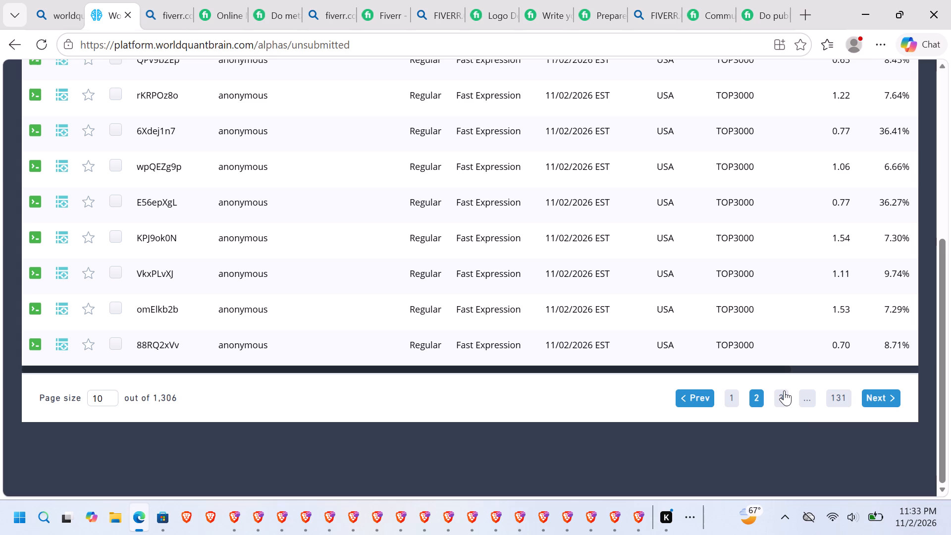
click(784, 390)
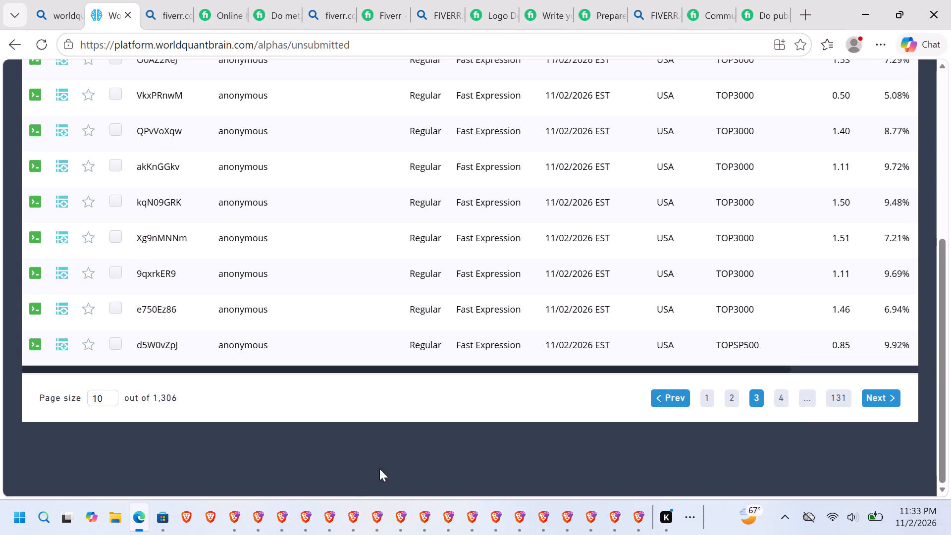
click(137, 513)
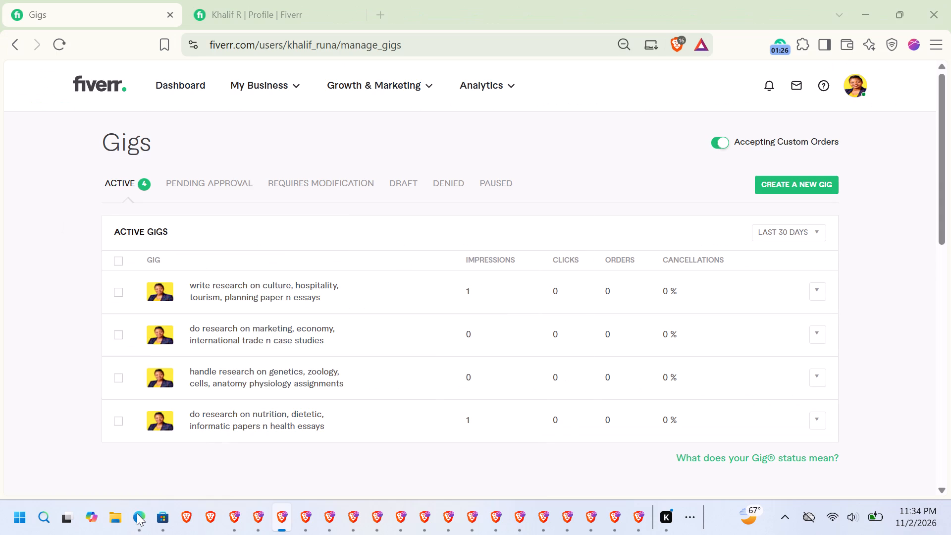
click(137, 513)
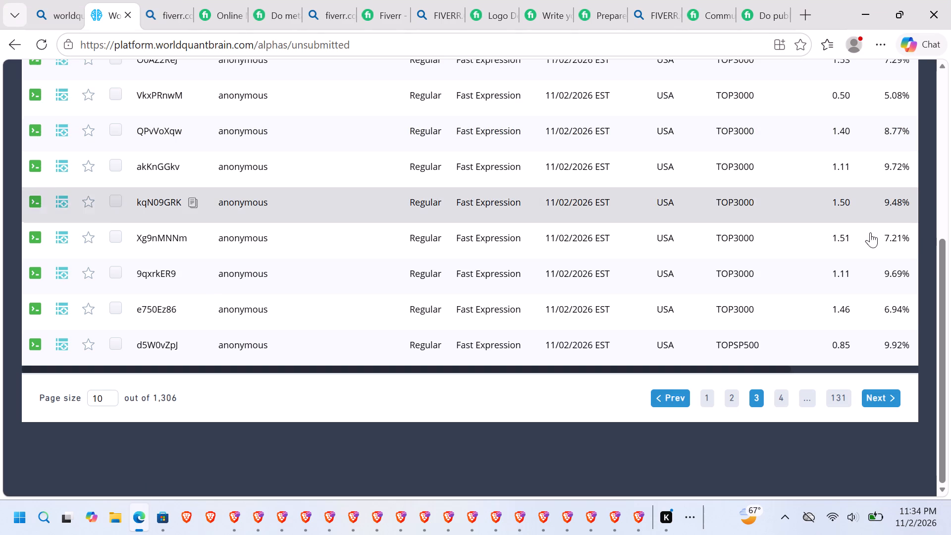
Open the list of all competitions, look through their statuses and dates, and go to page 2.
drag(938, 287, 894, 21)
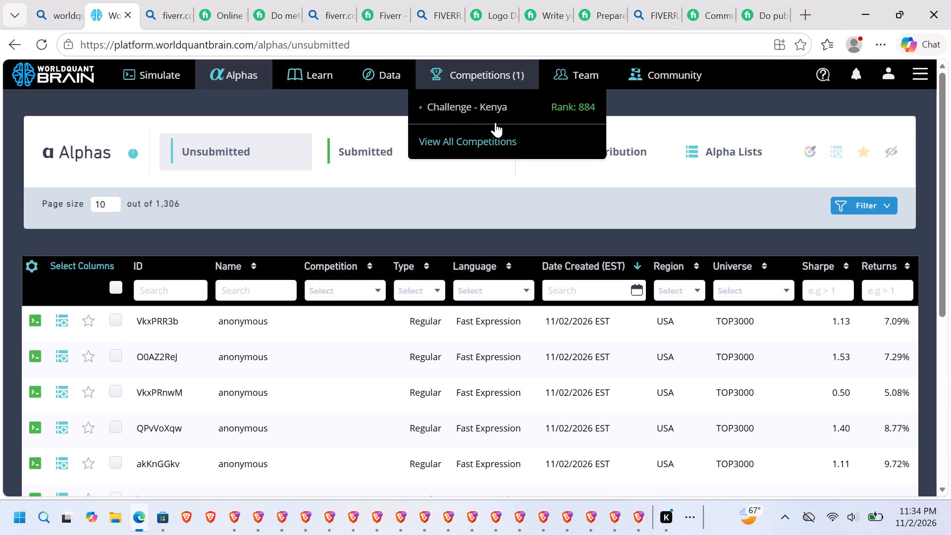
click(491, 139)
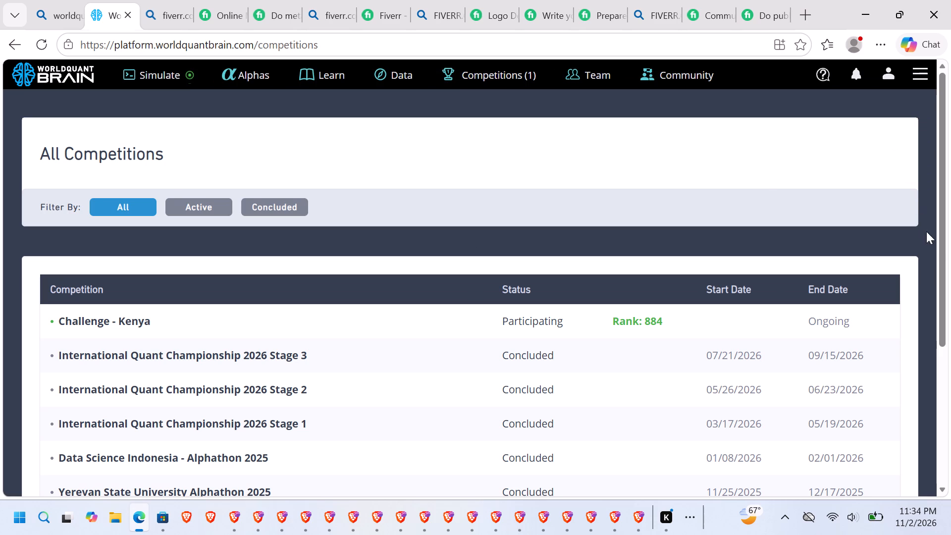
drag(941, 244, 950, 270)
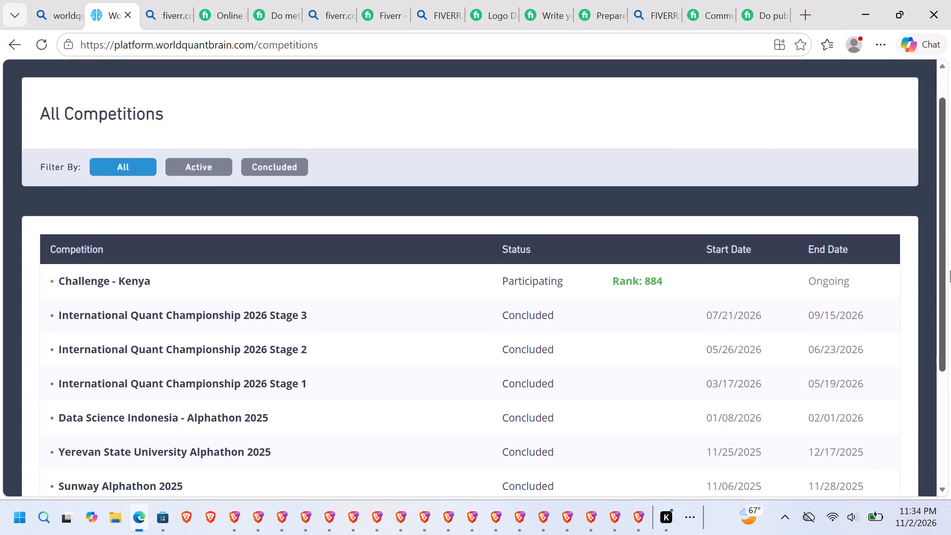
drag(950, 270, 950, 271)
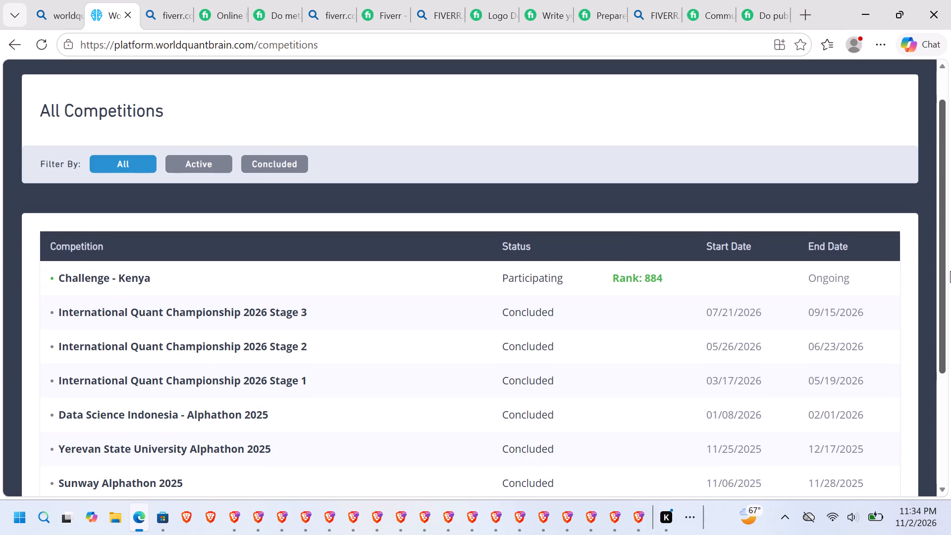
drag(950, 271, 950, 418)
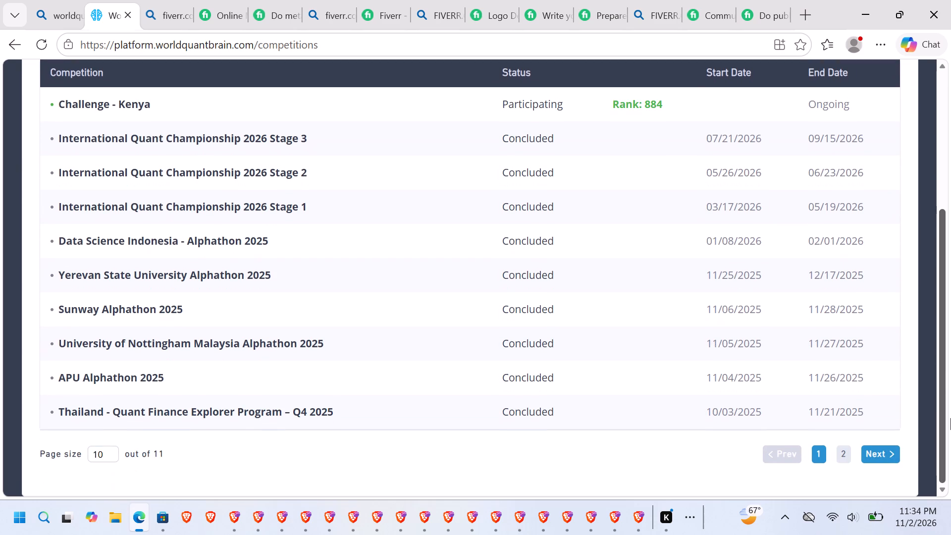
drag(950, 418, 949, 534)
drag(949, 534, 948, 534)
click(845, 448)
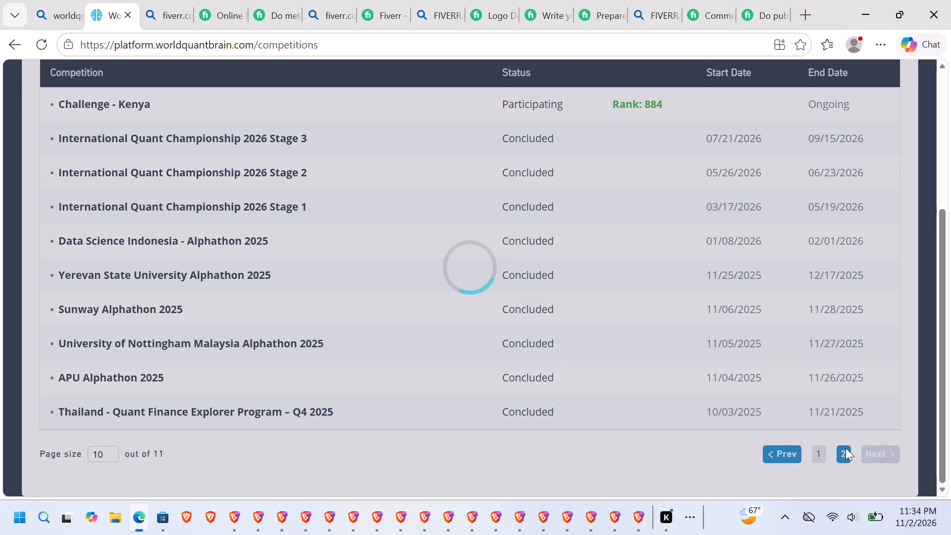
click(796, 365)
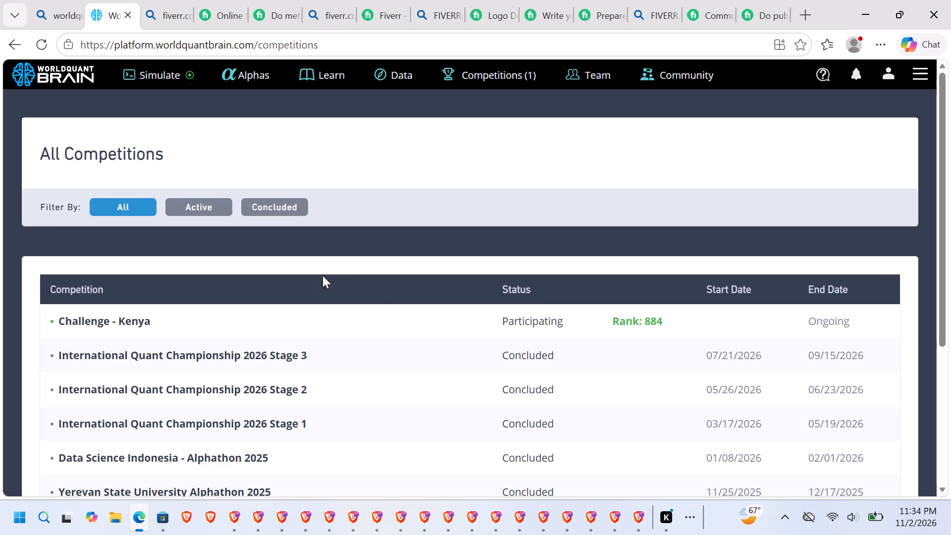
Filter the competitions by Active and then by Concluded, and look through the concluded ones.
click(216, 207)
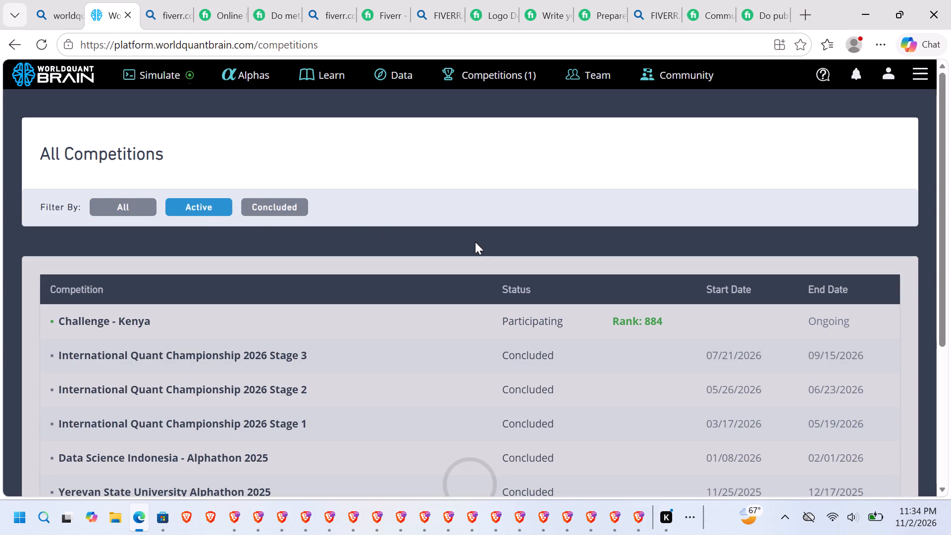
click(282, 209)
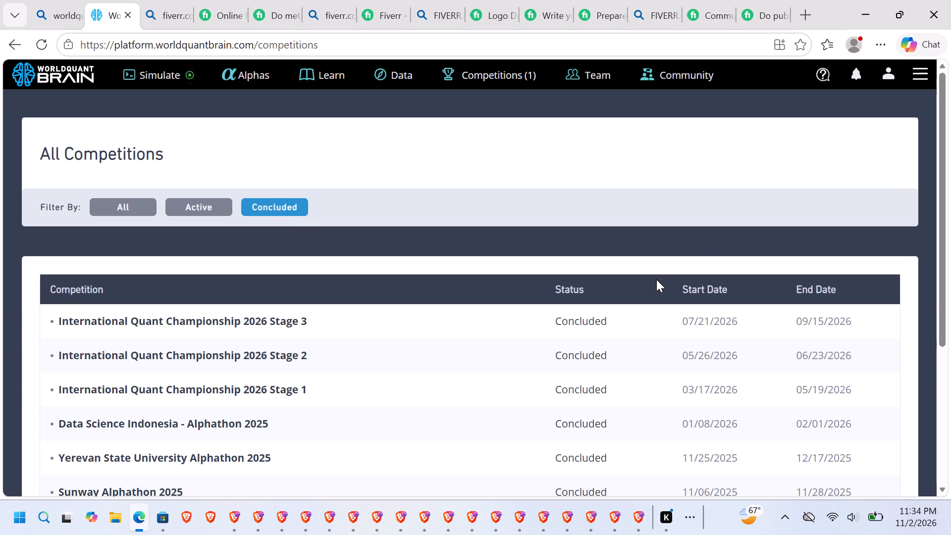
drag(944, 205, 949, 324)
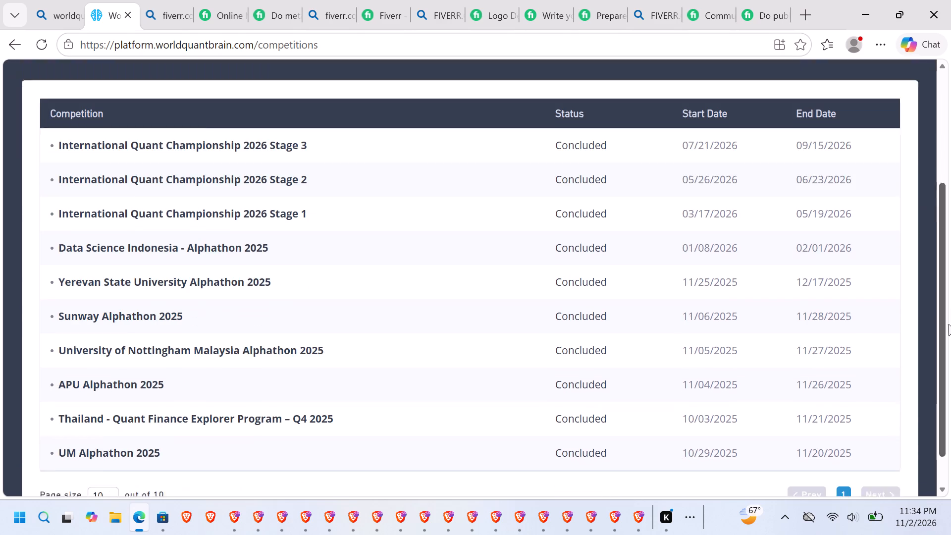
drag(949, 324, 950, 341)
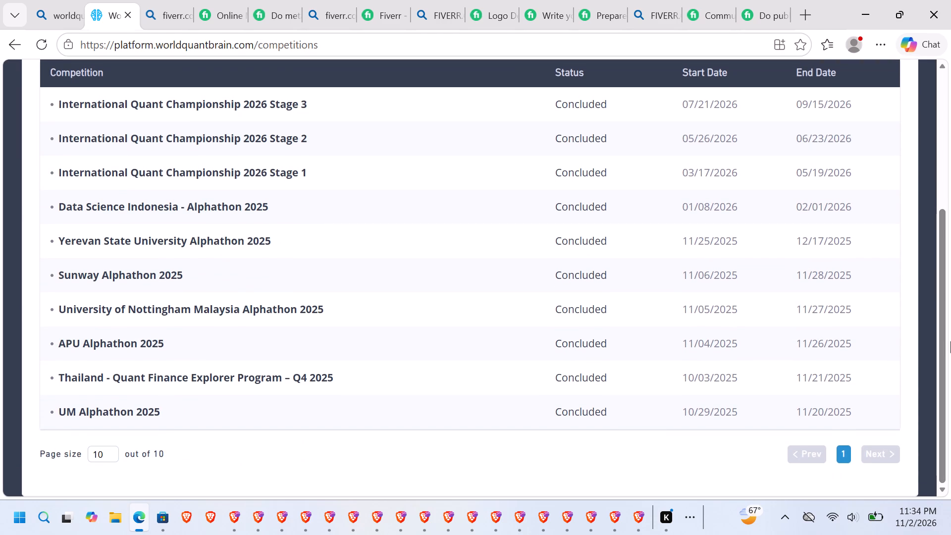
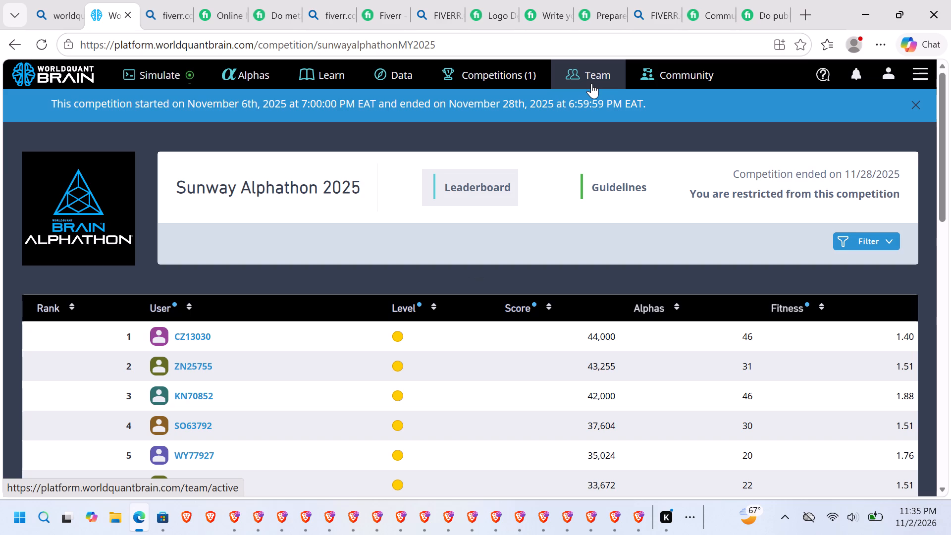
Look through the Team pages for the active team, past team and team invitations.
click(591, 83)
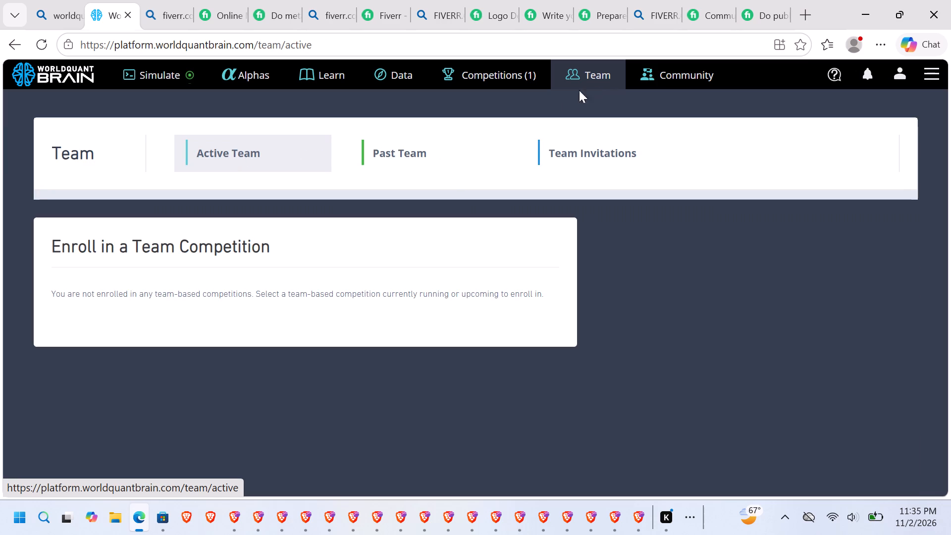
click(424, 160)
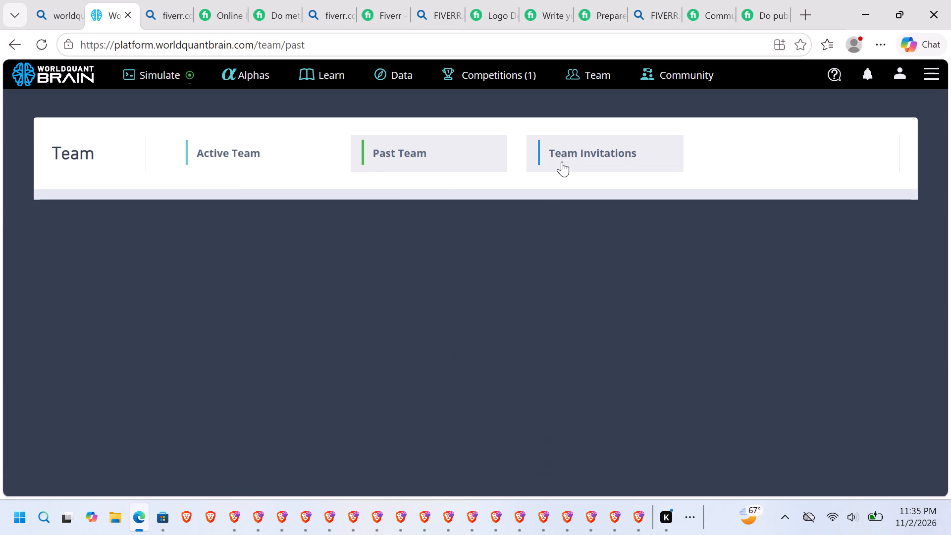
click(574, 151)
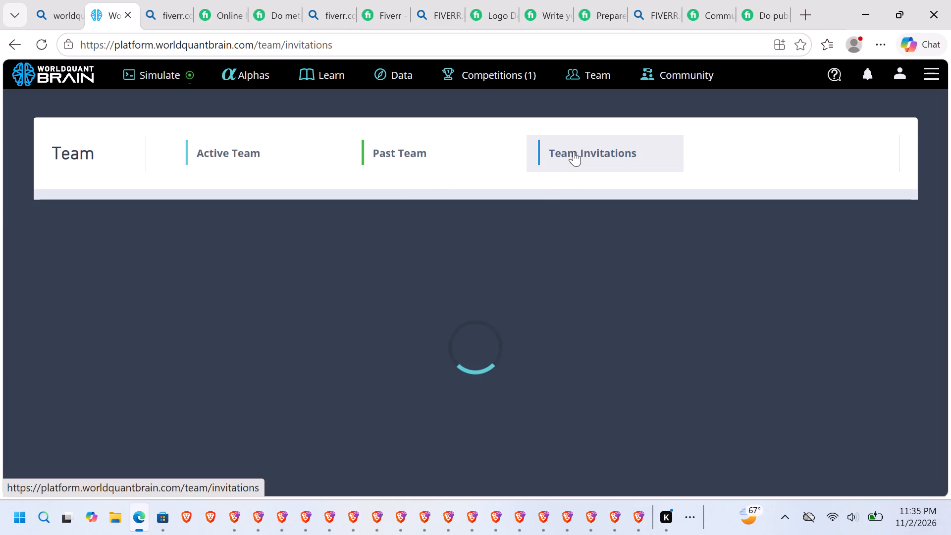
View the BRAIN community topics and return to the platform's team invitations page.
click(673, 74)
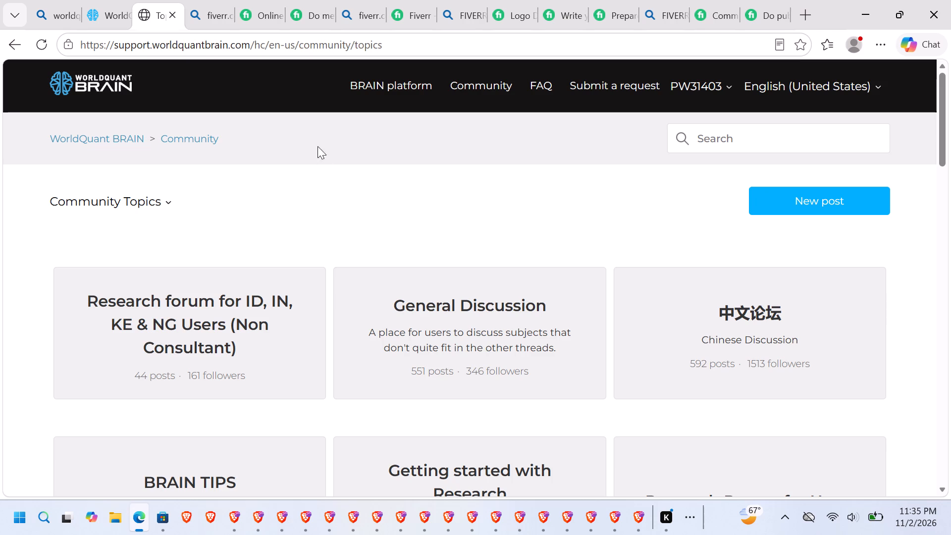
click(11, 41)
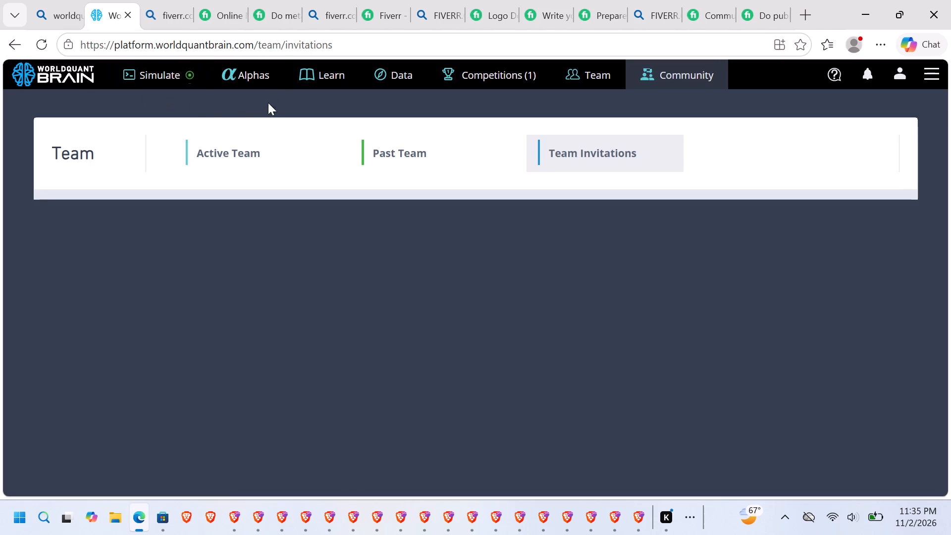
Simulate the existing expressions of Simulation 3 and then Simulation 2.
click(171, 66)
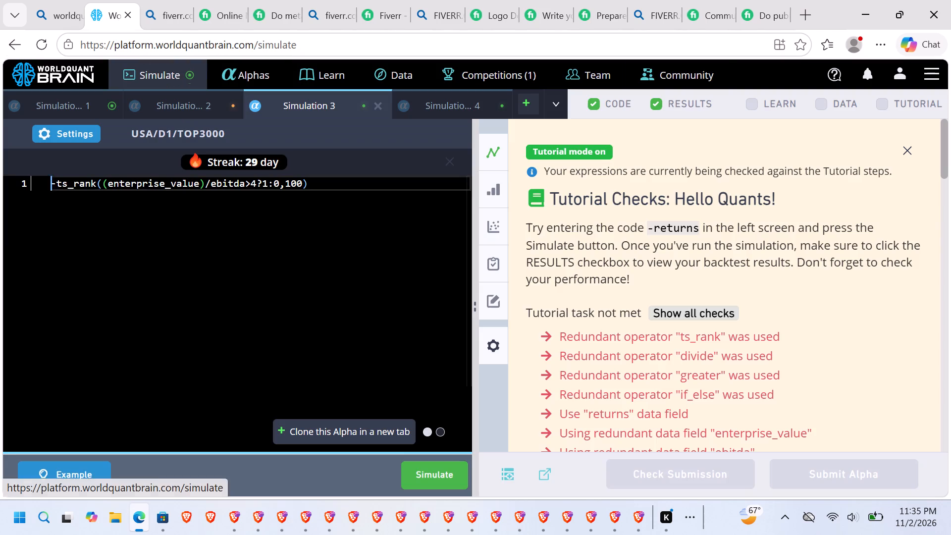
click(416, 466)
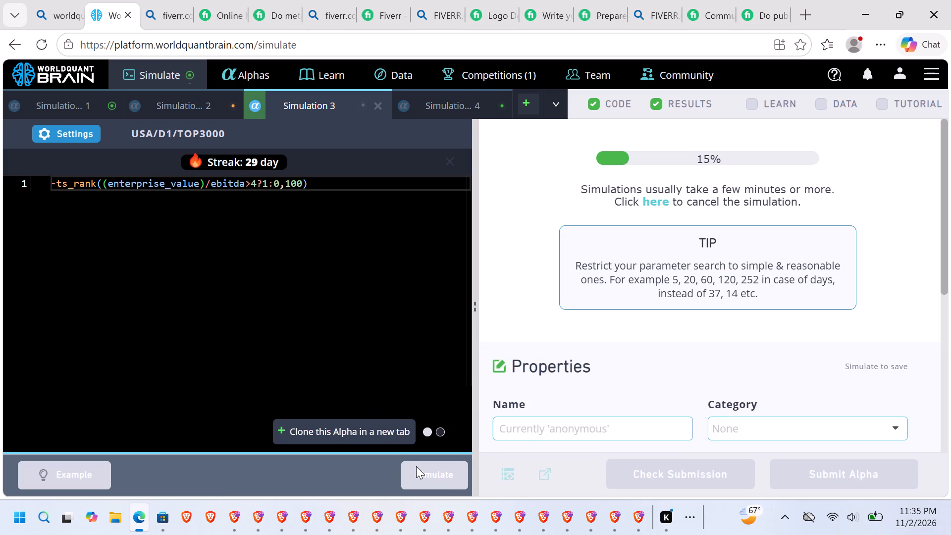
click(191, 111)
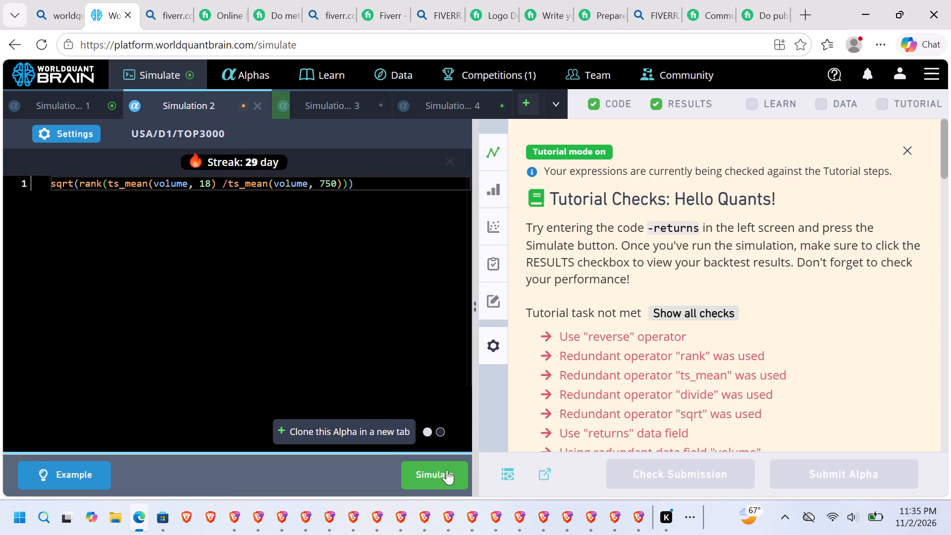
click(447, 470)
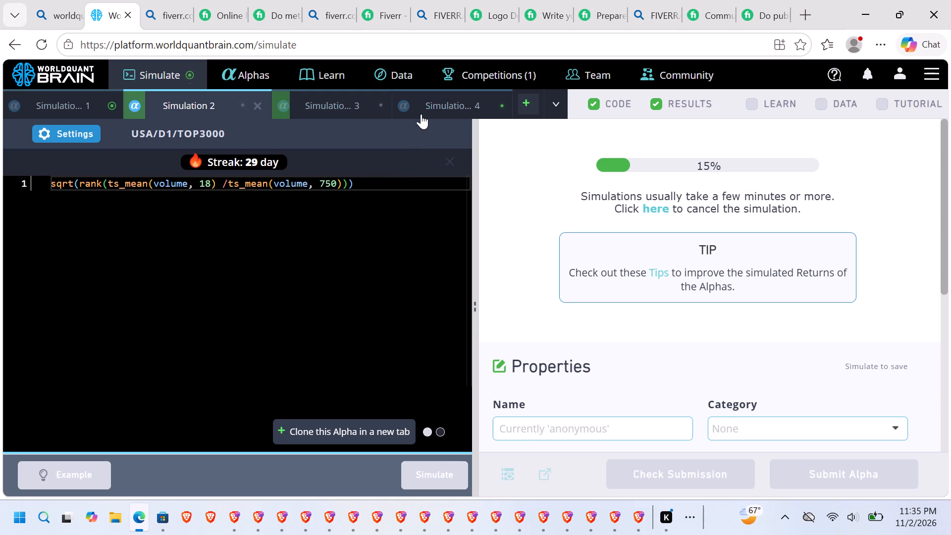
Set the decay of Simulation 4 to 90, apply the settings and simulate its alpha.
click(434, 107)
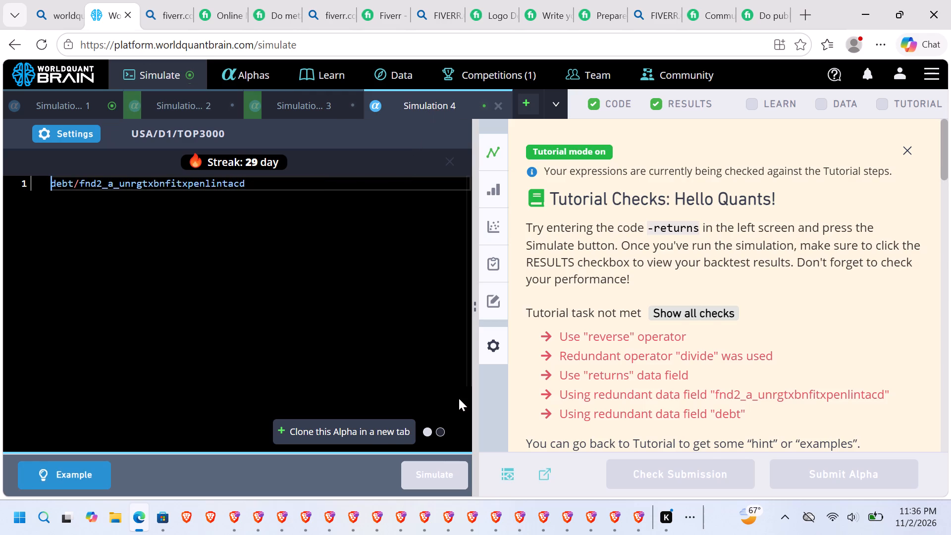
click(71, 144)
drag(69, 123, 72, 131)
click(72, 131)
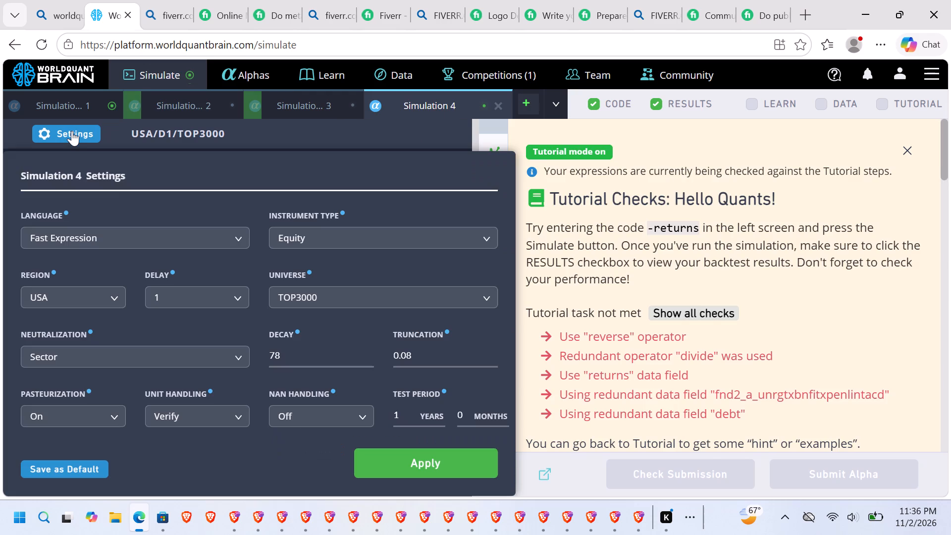
click(282, 352)
key(BackSpace)
key(BackSpace)
text(90)
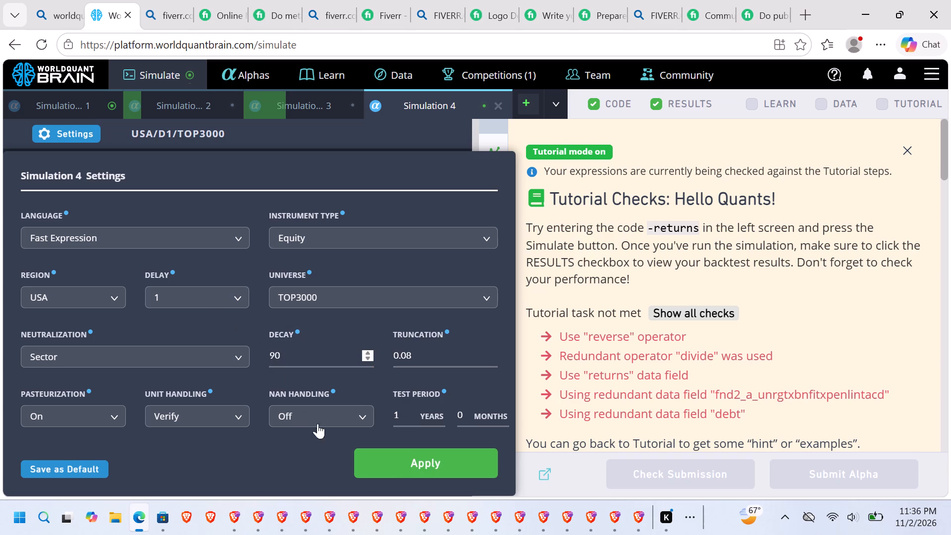
click(413, 457)
click(427, 482)
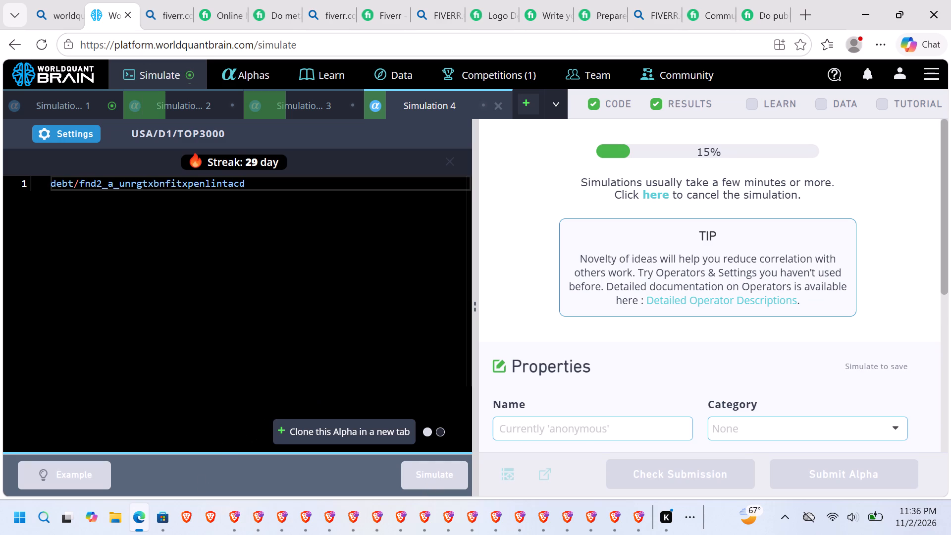
Switch to the Brave window holding a Fiverr seller account's gig management page.
click(233, 516)
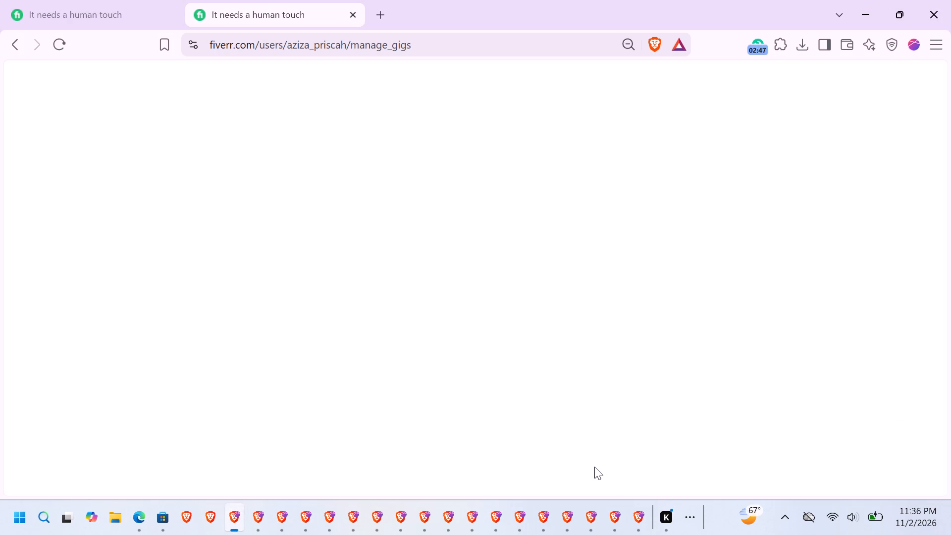